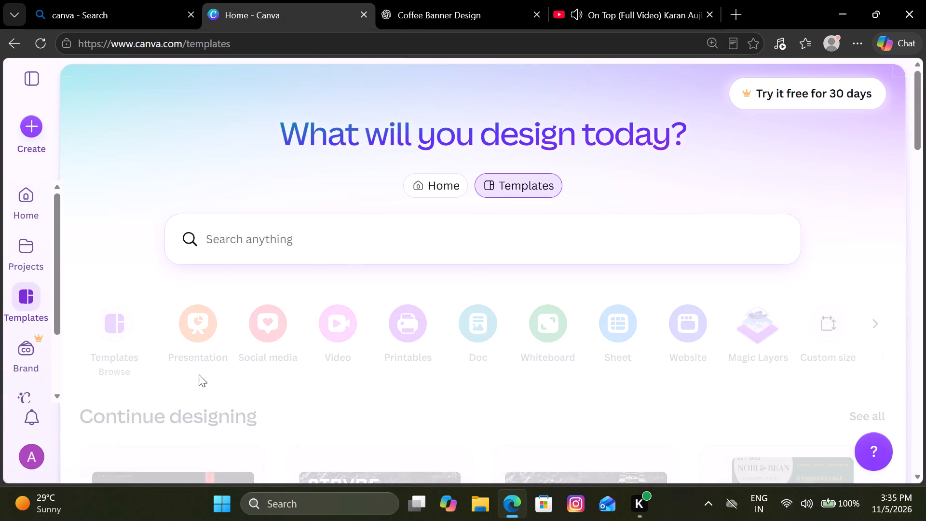
scroll(199, 374, "down", 3)
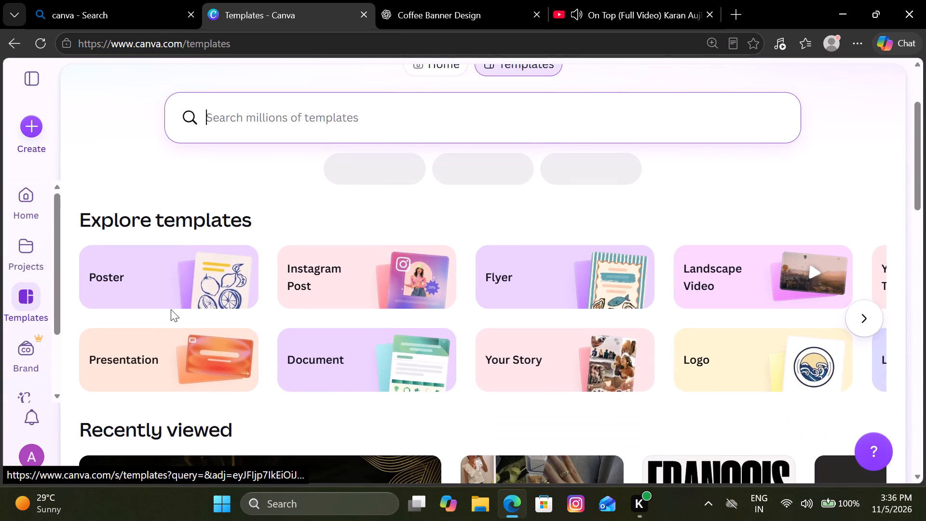
left_click(173, 293)
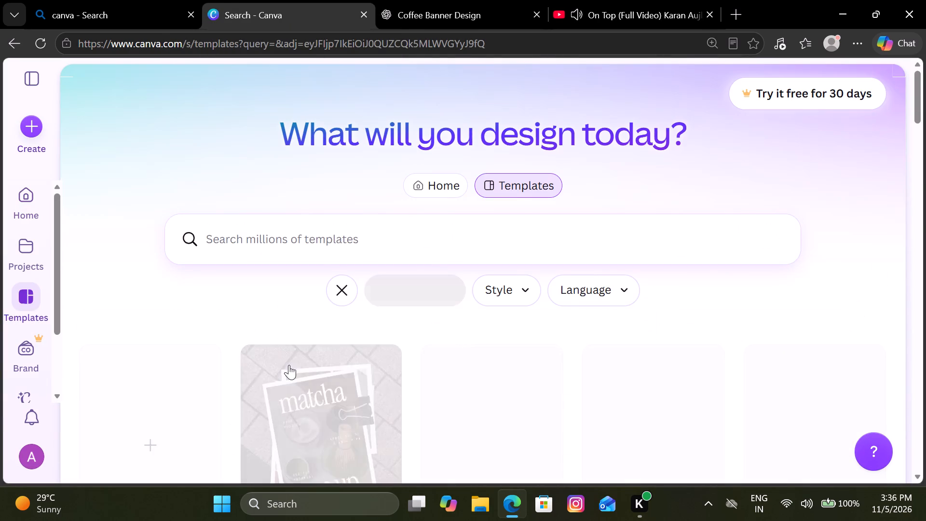
scroll(298, 366, "down", 3)
left_click(168, 303)
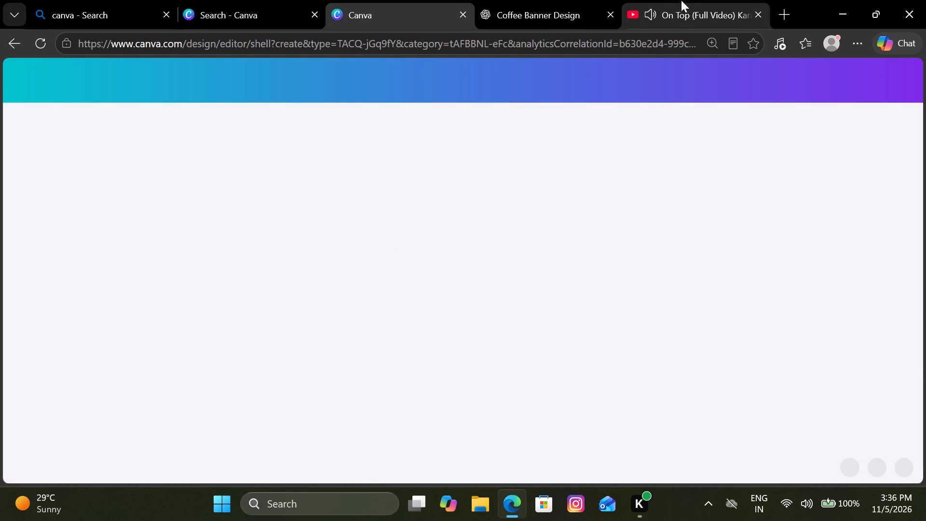
Switch to the YouTube tab, collapse the sponsored card and skip the ad before the On Top video.
left_click(680, 0)
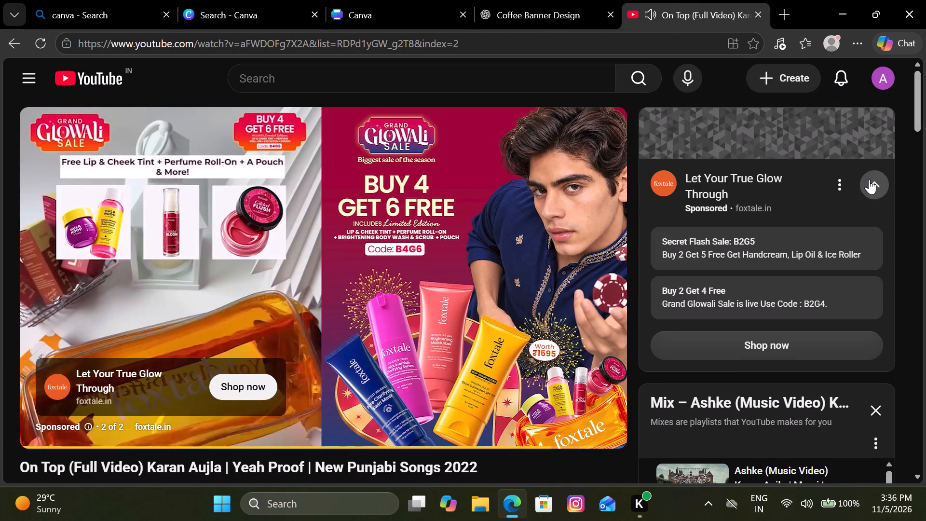
left_click(872, 180)
left_click(590, 392)
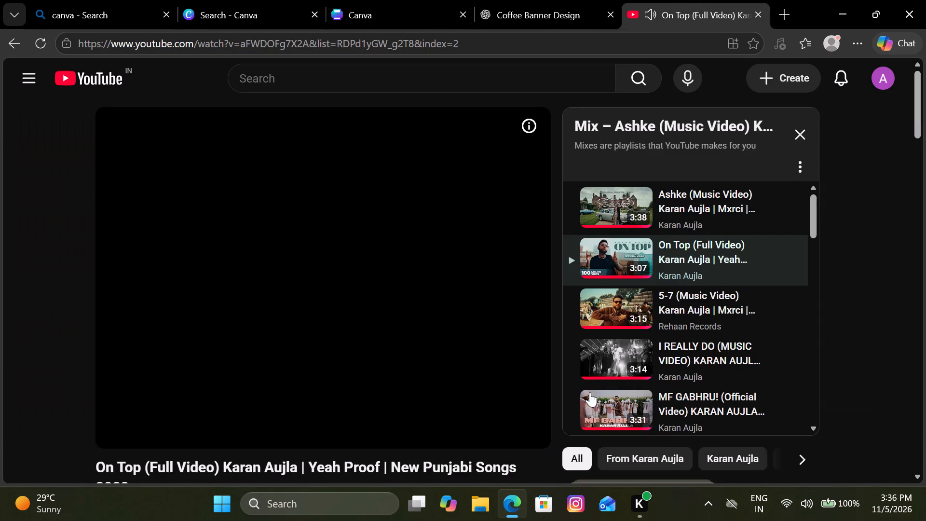
Switch to the untitled poster in Canva and set its page background to light orange from the default solid colors.
left_click(372, 0)
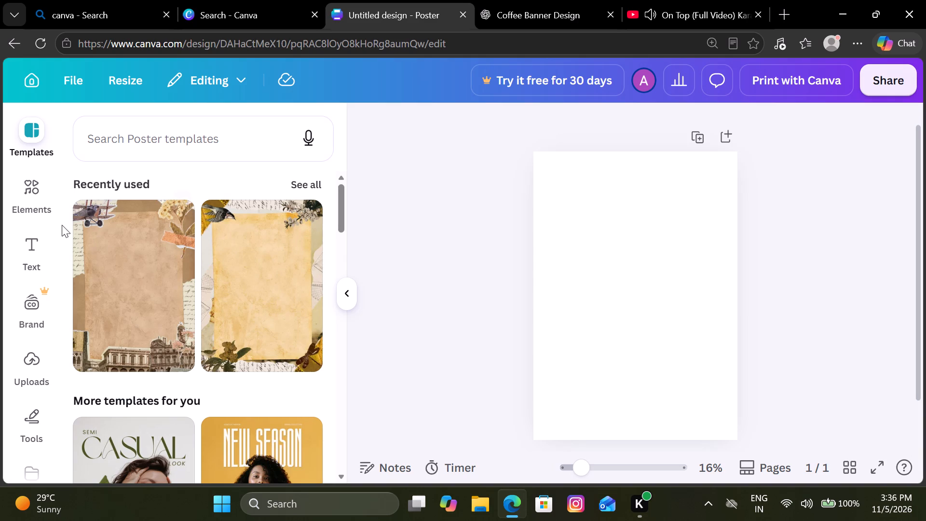
left_click(21, 210)
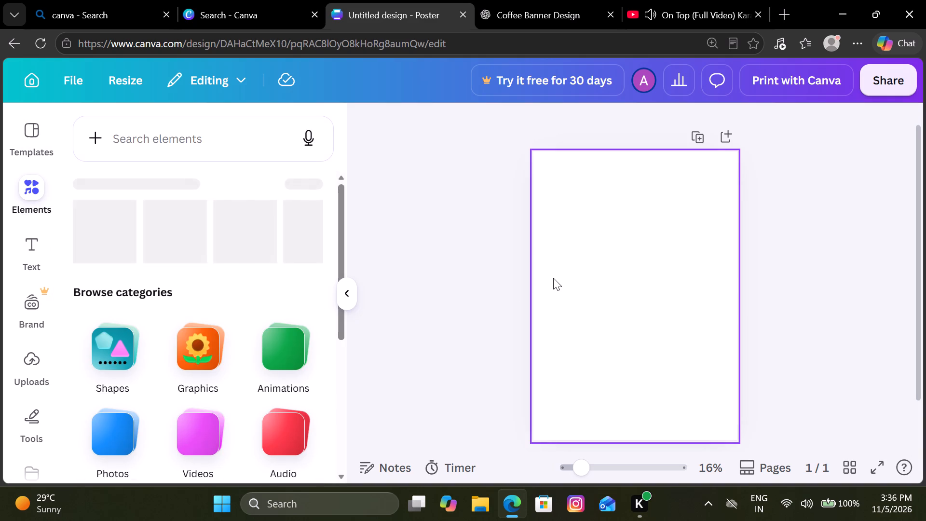
left_click(553, 278)
left_click(650, 117)
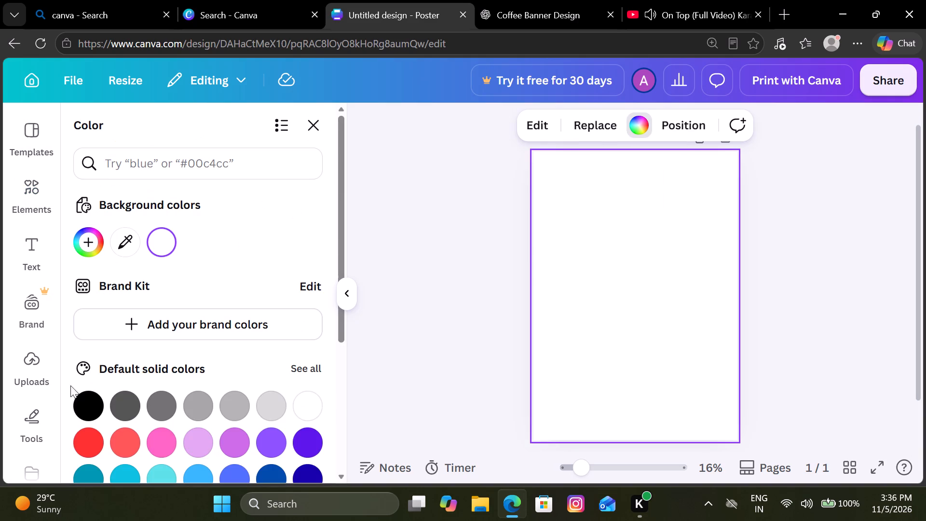
scroll(59, 381, "down", 4)
scroll(196, 389, "down", 1)
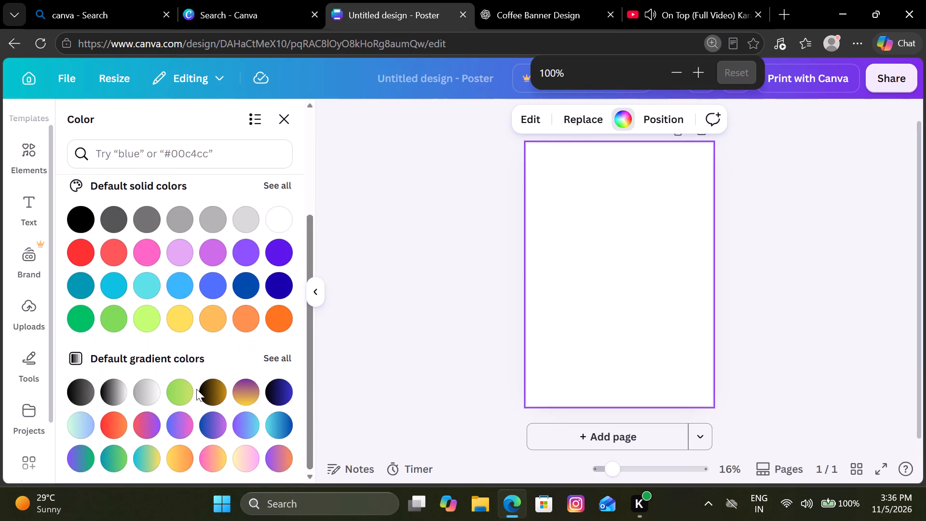
scroll(196, 389, "down", 1)
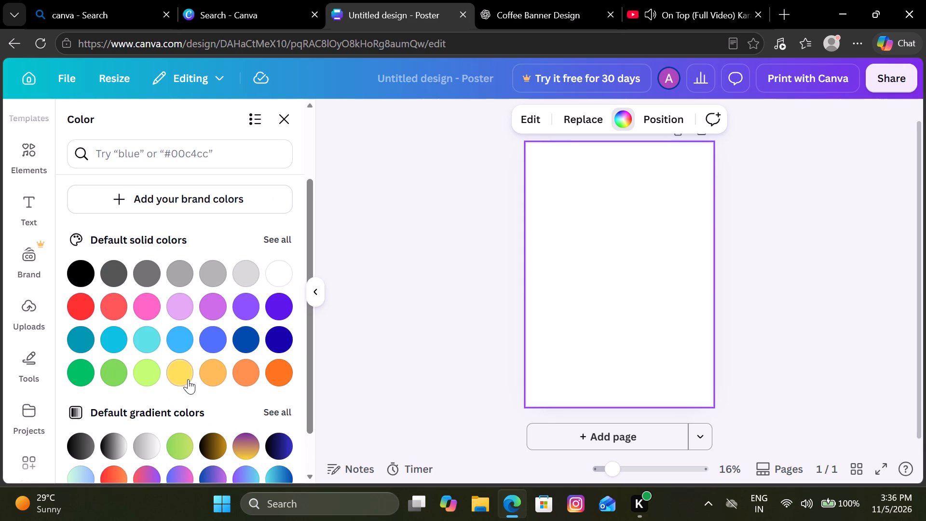
left_click(281, 234)
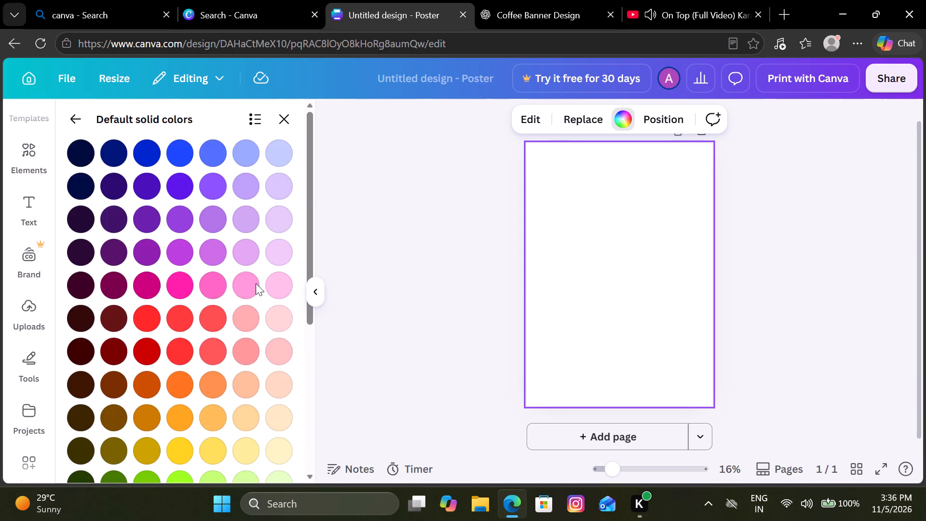
scroll(203, 348, "down", 1)
scroll(246, 251, "up", 1)
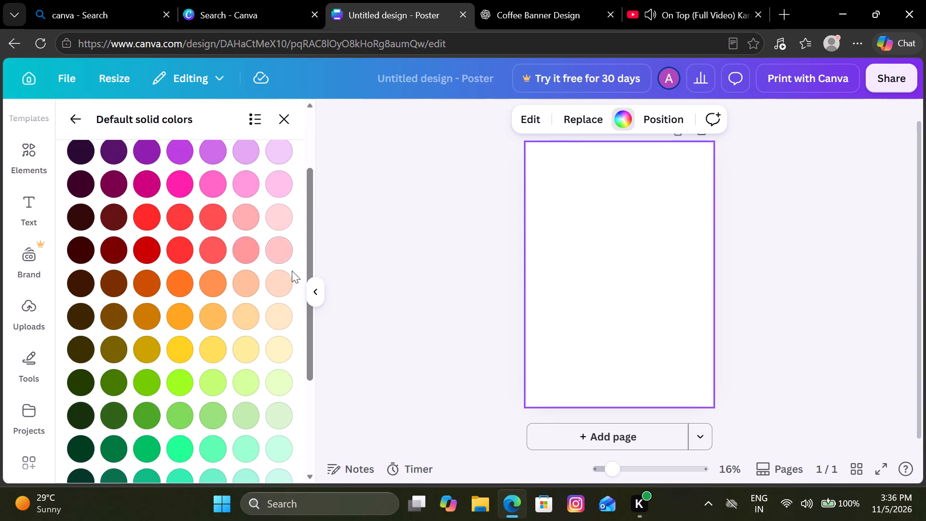
left_click(278, 309)
left_click(251, 310)
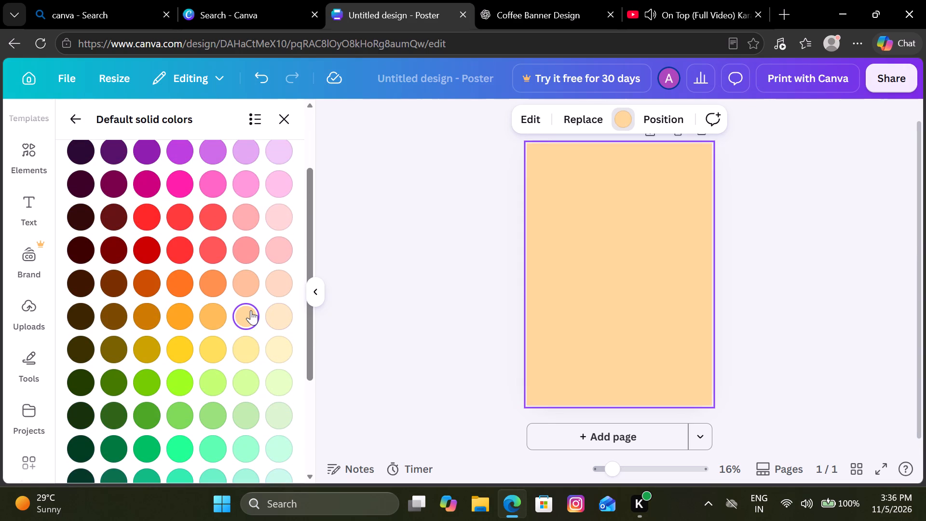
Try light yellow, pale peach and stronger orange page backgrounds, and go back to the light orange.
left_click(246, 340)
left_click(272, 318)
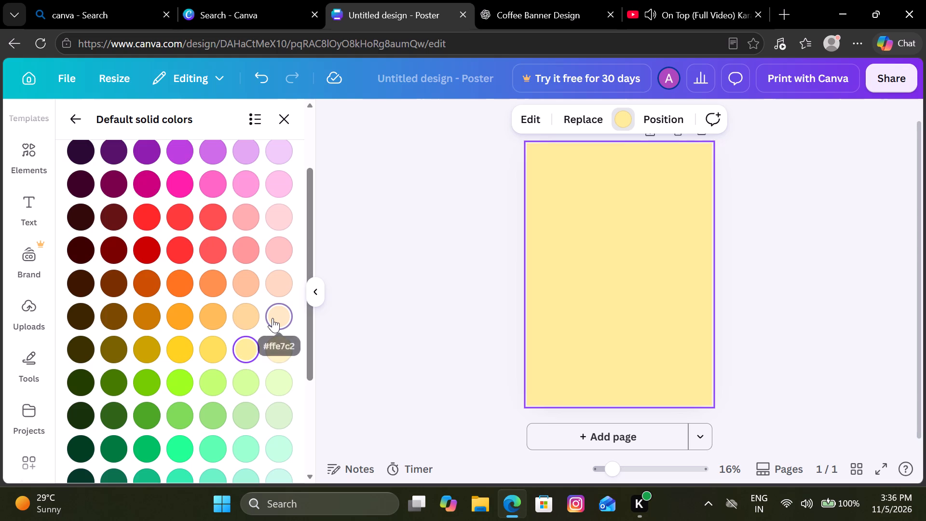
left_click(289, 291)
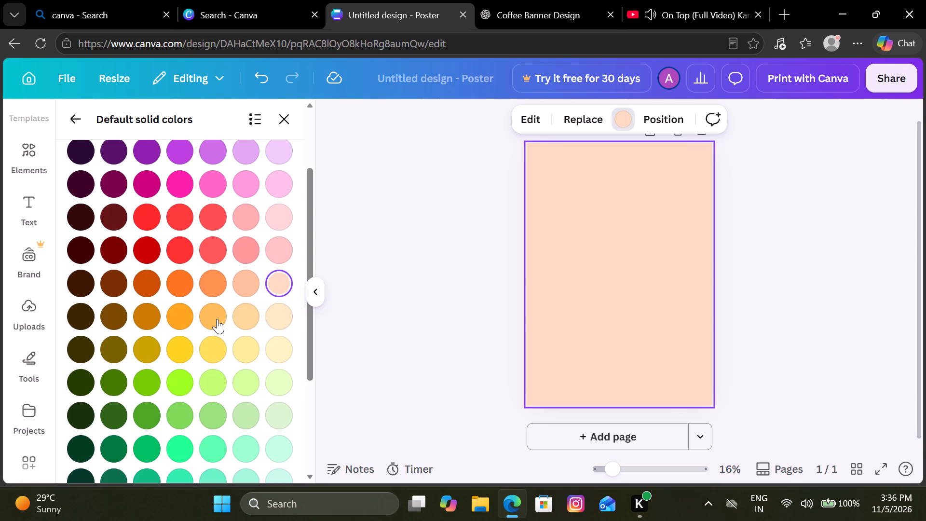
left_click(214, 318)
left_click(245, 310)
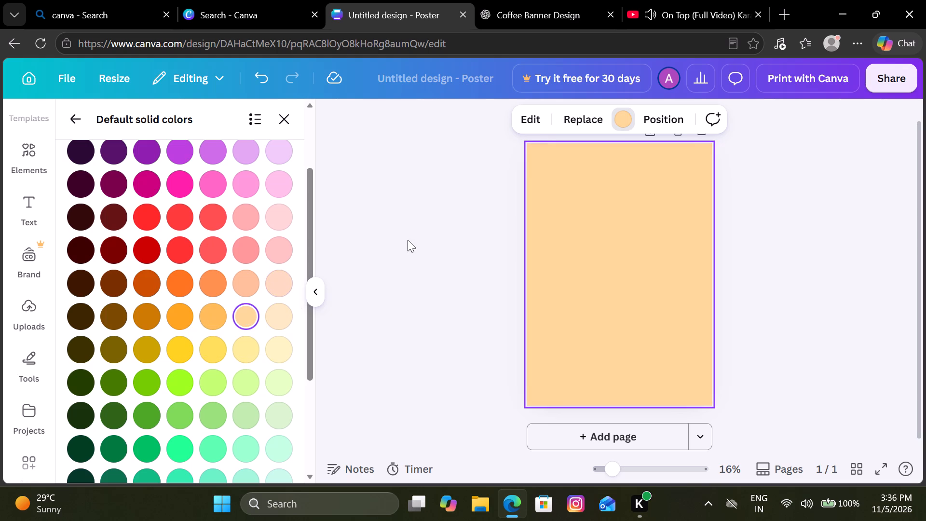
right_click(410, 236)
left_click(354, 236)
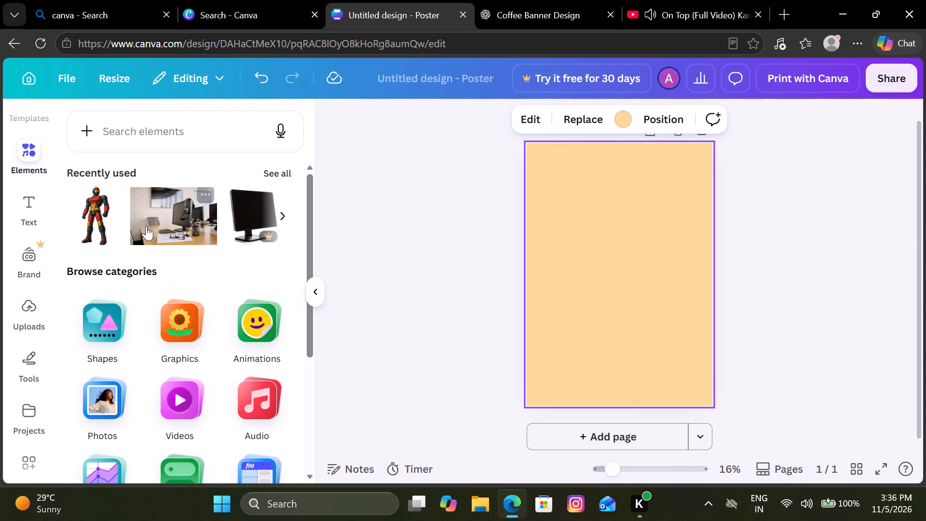
Add the light-brown wooden table with the wide plank top from the recently used elements to the poster.
scroll(124, 270, "up", 1)
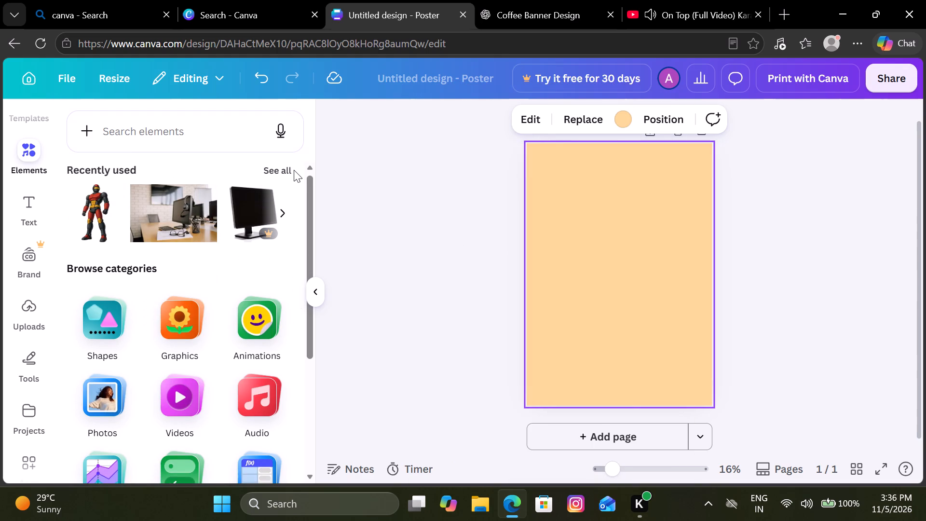
left_click(294, 170)
left_click(291, 168)
scroll(187, 349, "down", 1)
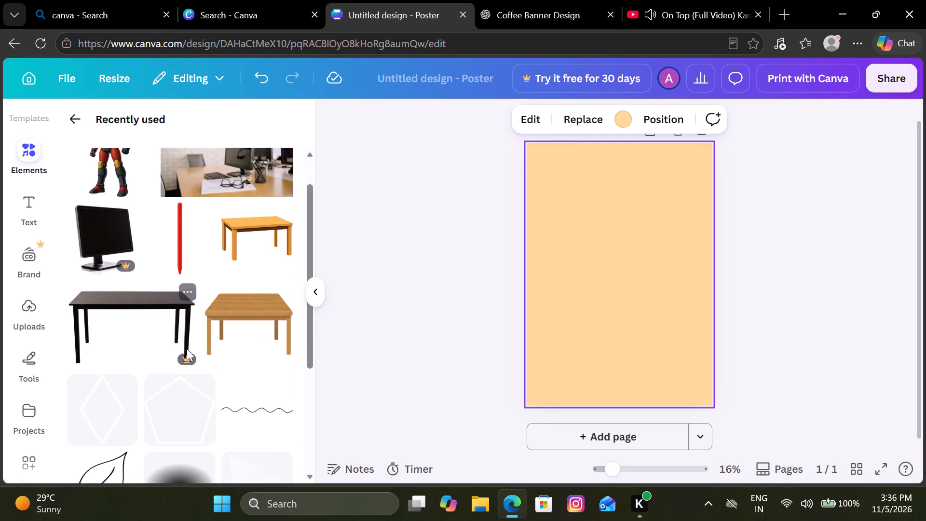
scroll(187, 349, "down", 1)
left_click(242, 267)
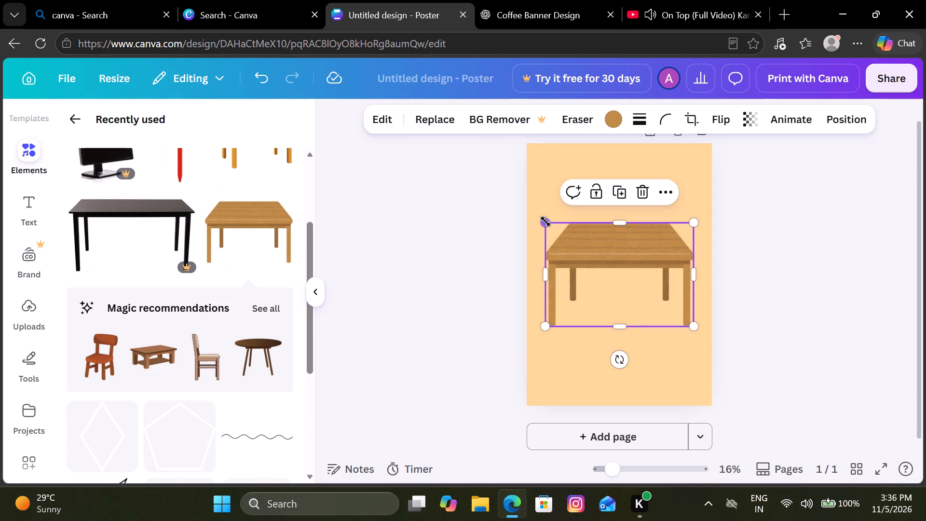
Enlarge the wooden table beyond the page width and place it so its tabletop fills about the bottom quarter of the poster.
left_click_drag(545, 221, 397, 124)
left_click_drag(555, 254, 623, 473)
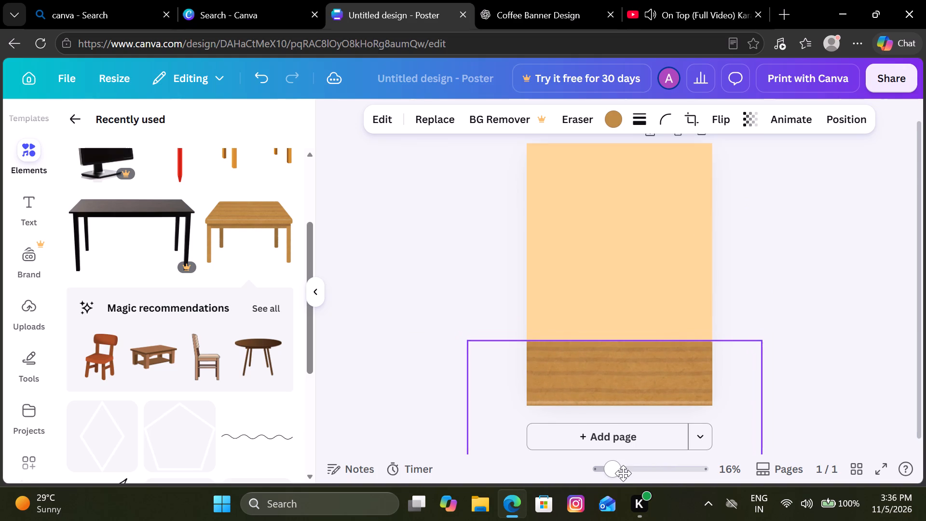
left_click_drag(623, 473, 622, 467)
left_click(356, 223)
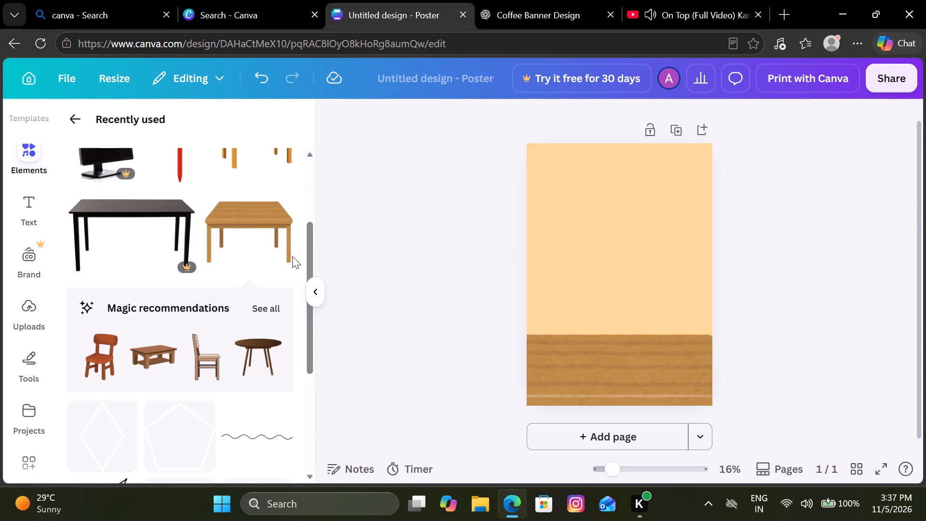
Search the elements library for "coffee cup" and show all the graphics results.
scroll(208, 194, "up", 2)
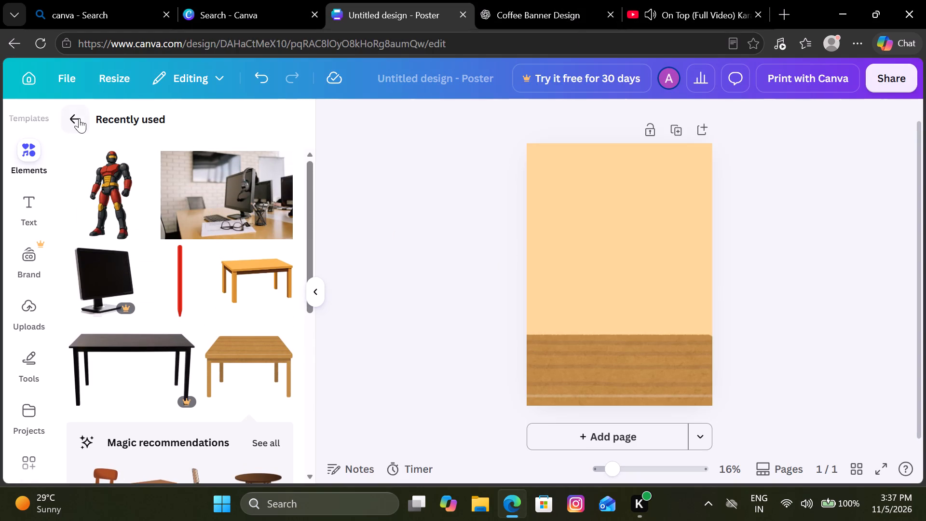
left_click(74, 118)
left_click(159, 122)
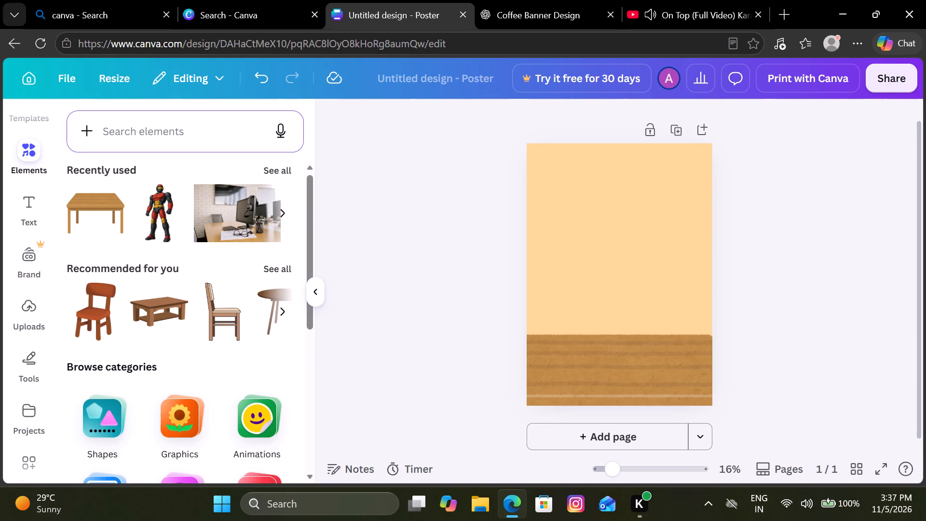
left_click(152, 134)
type("coff")
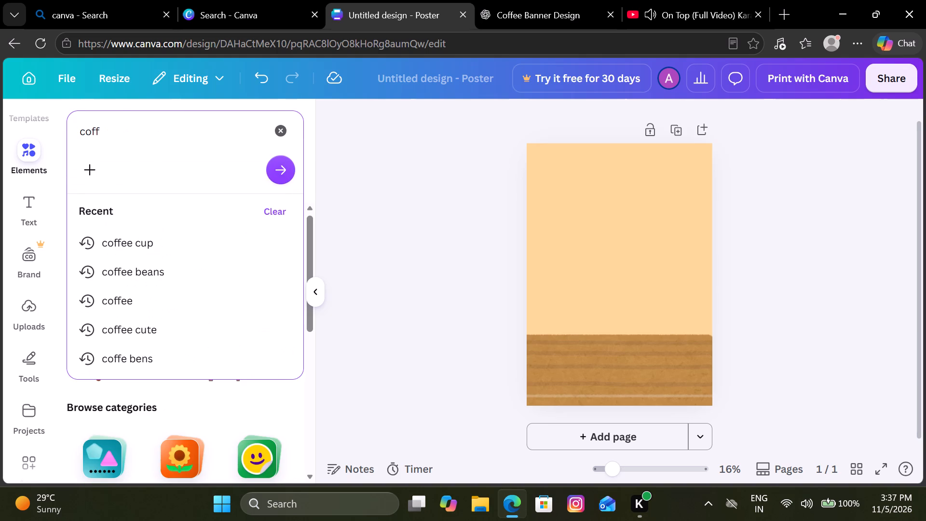
key("e")
type("e cu")
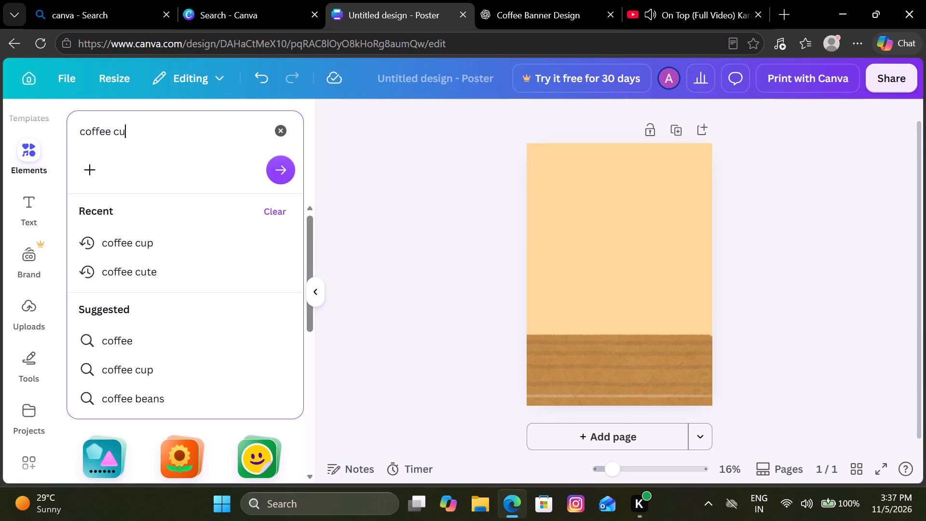
key("p")
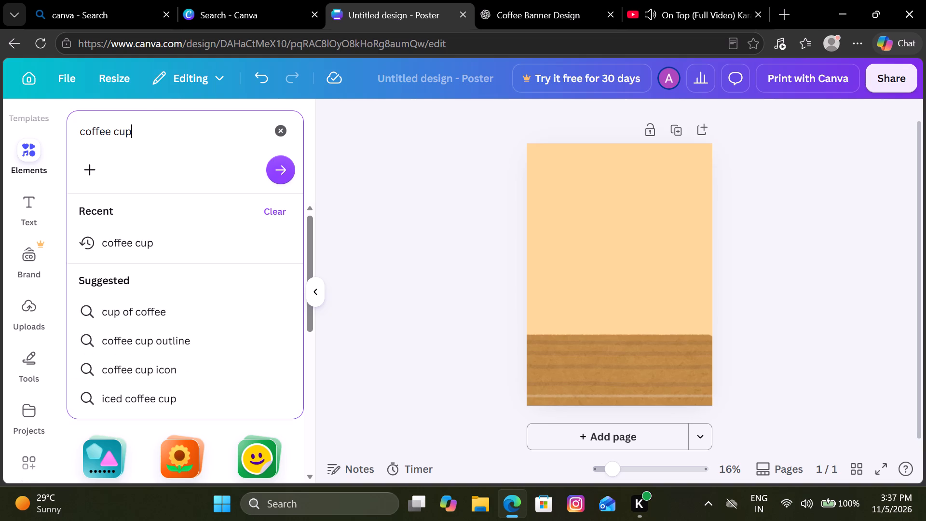
key("Return")
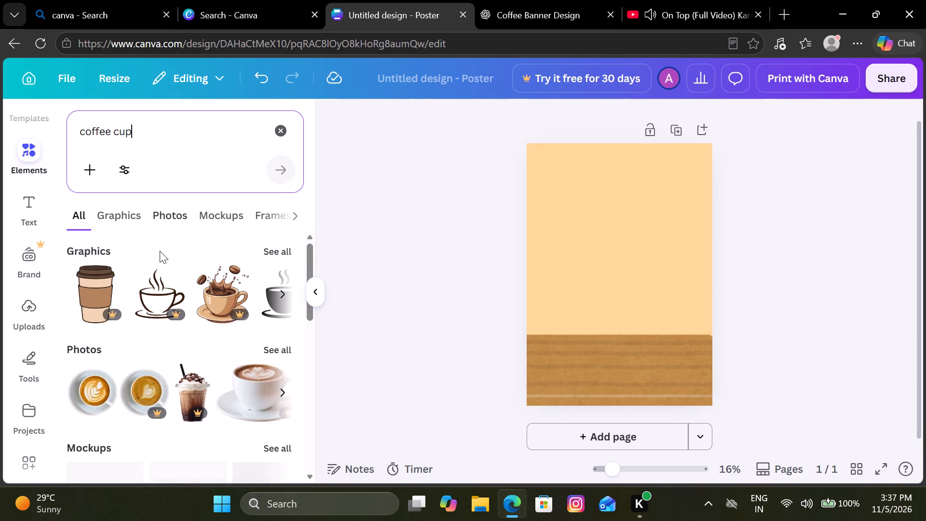
left_click(291, 243)
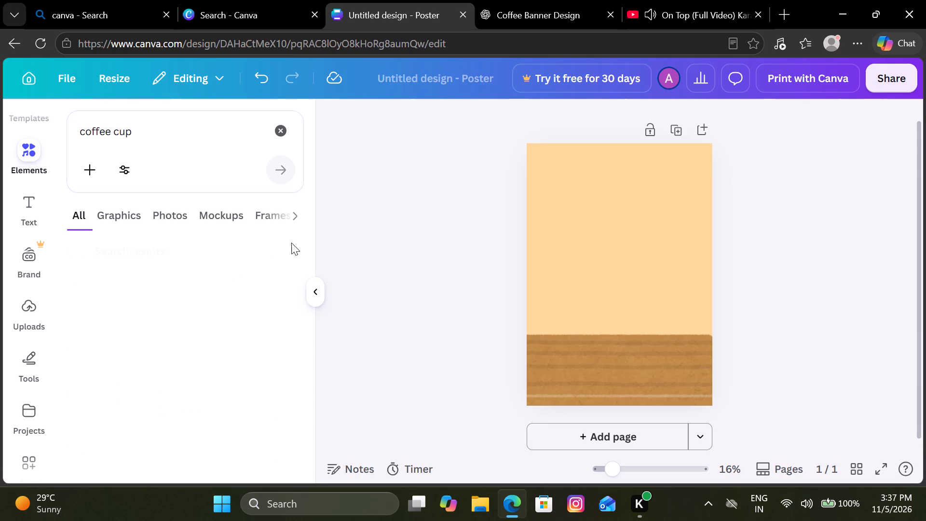
Look through the coffee cup graphics for a drink that suits the poster.
scroll(199, 347, "down", 1)
scroll(199, 347, "up", 1)
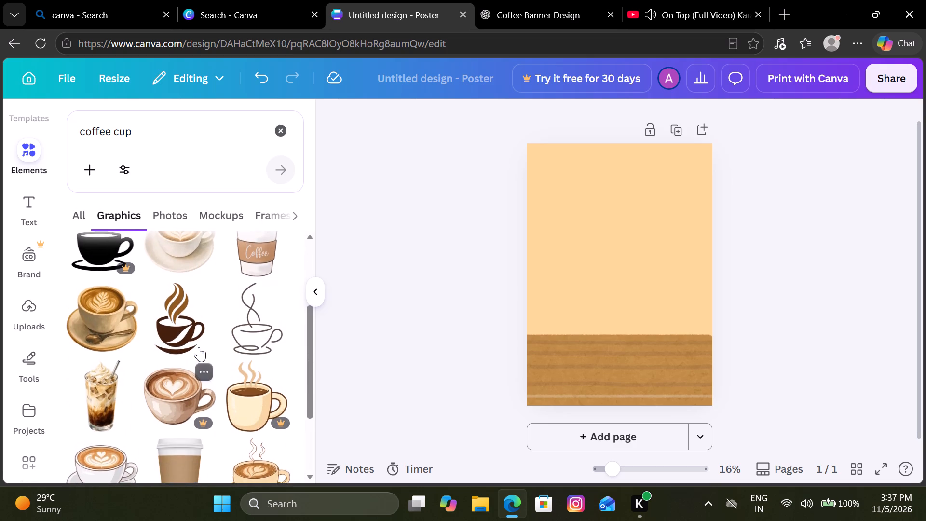
scroll(199, 347, "up", 1)
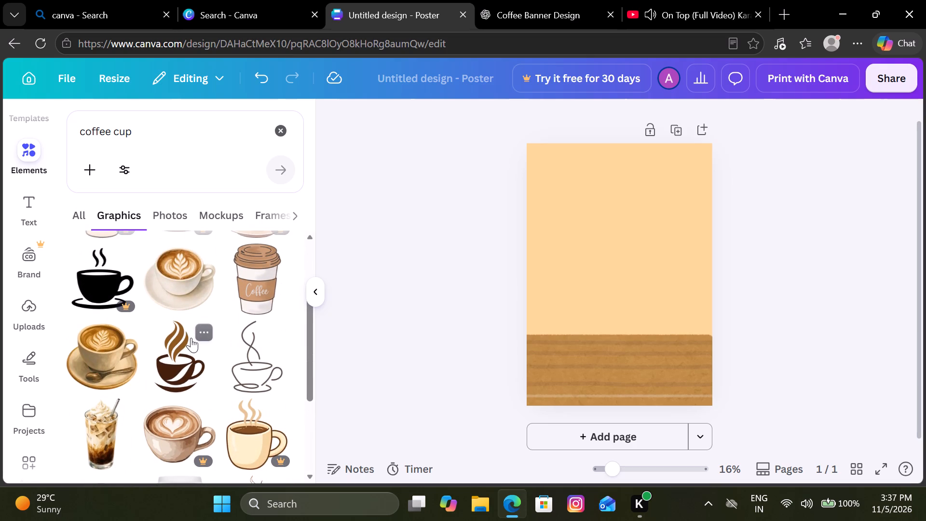
scroll(191, 338, "down", 1)
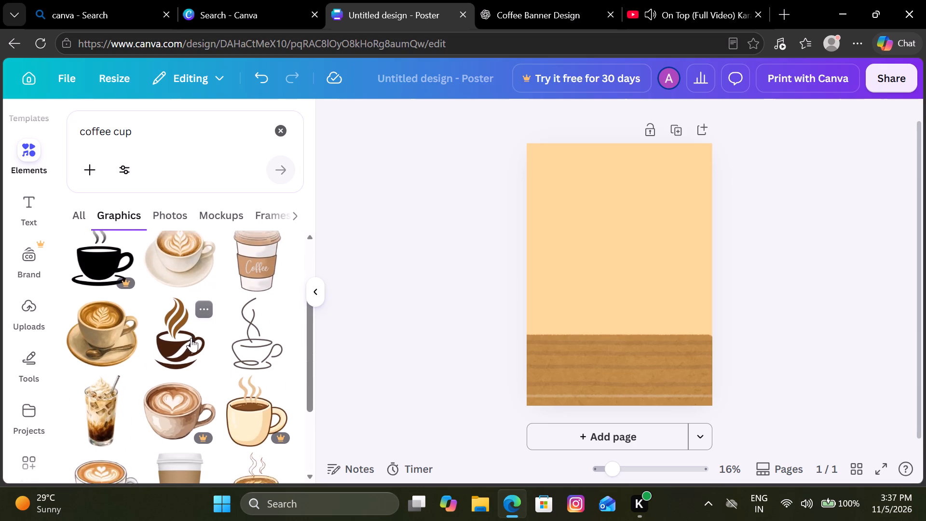
scroll(191, 338, "down", 2)
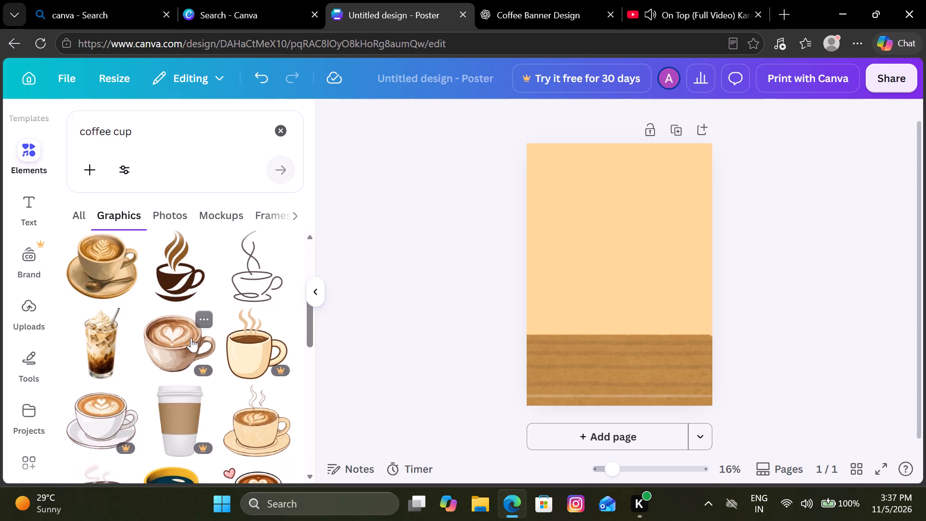
scroll(191, 338, "down", 2)
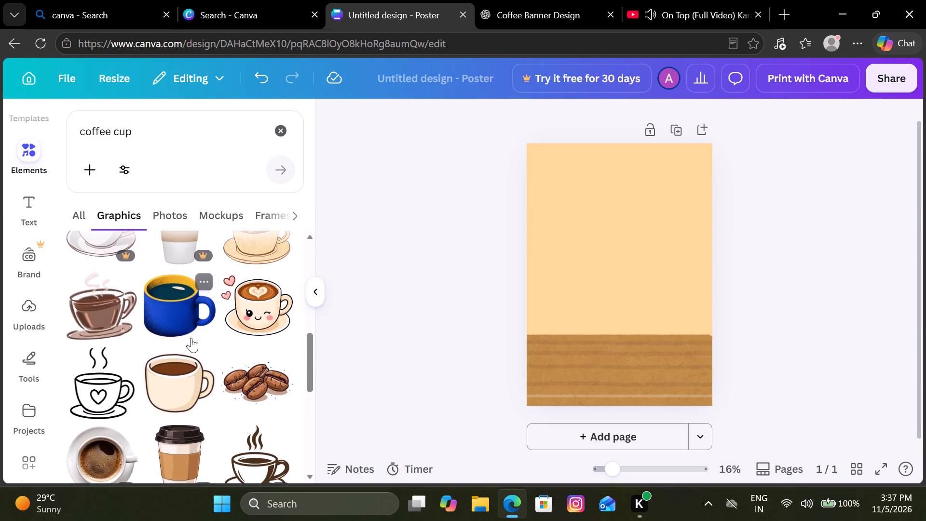
scroll(191, 338, "down", 2)
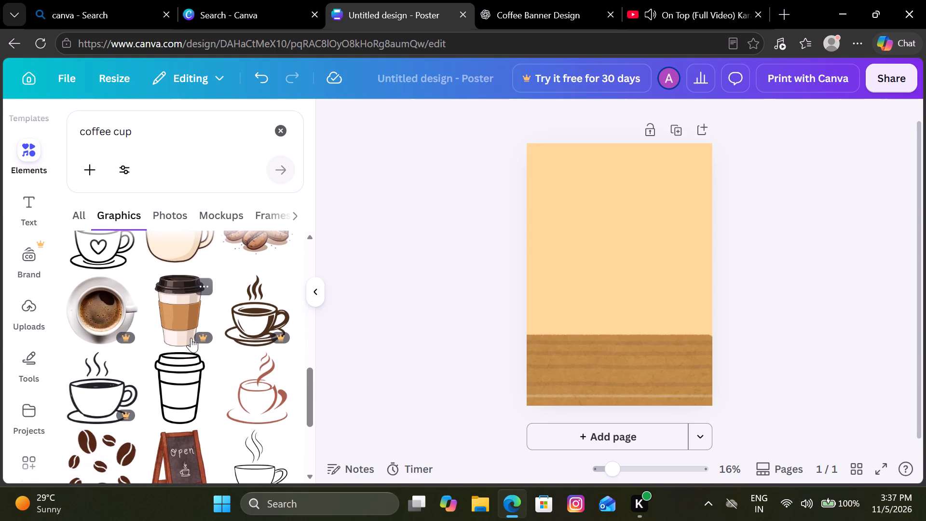
scroll(191, 338, "down", 1)
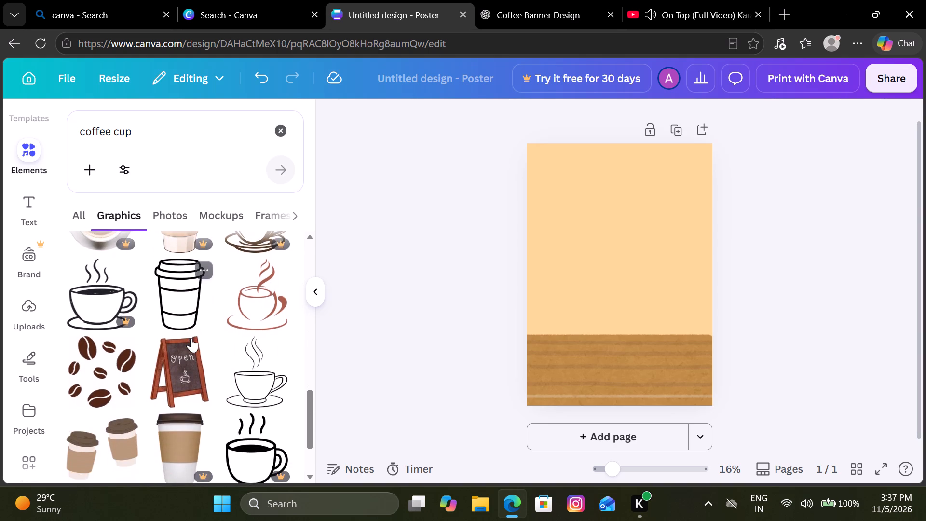
scroll(191, 338, "down", 2)
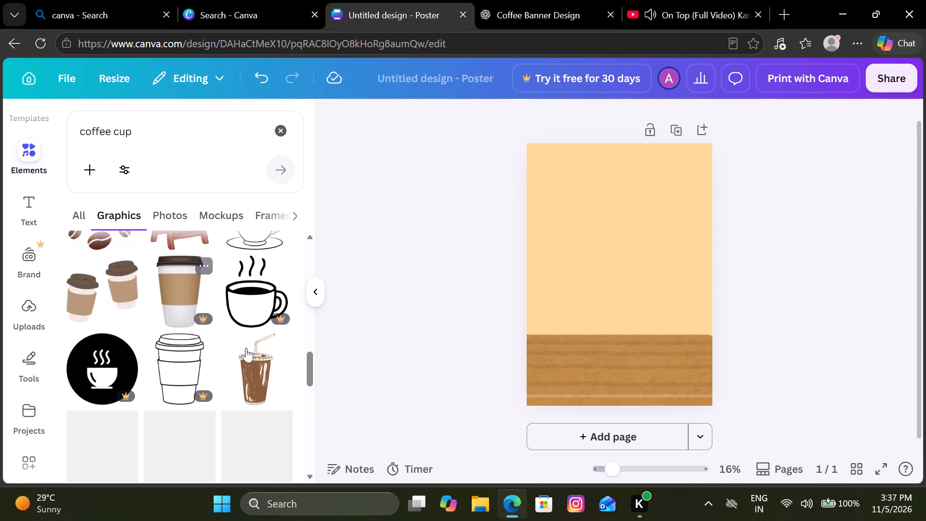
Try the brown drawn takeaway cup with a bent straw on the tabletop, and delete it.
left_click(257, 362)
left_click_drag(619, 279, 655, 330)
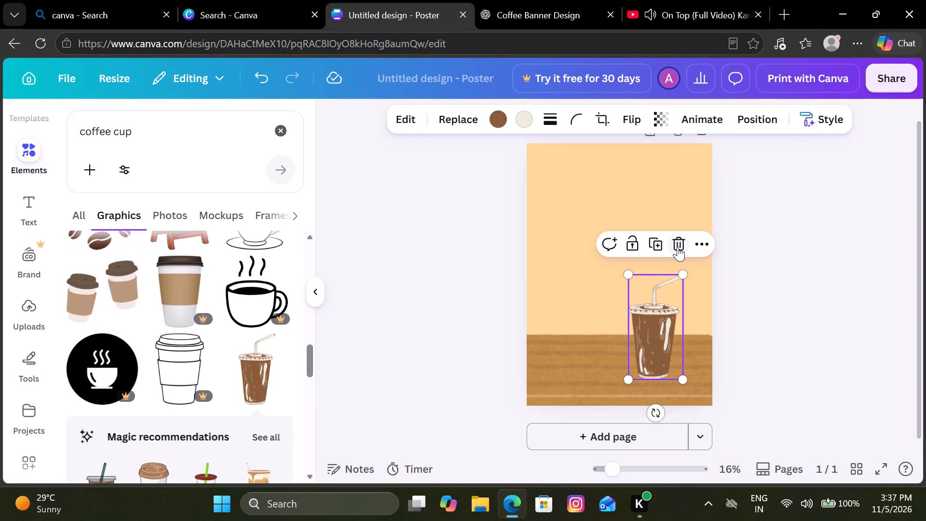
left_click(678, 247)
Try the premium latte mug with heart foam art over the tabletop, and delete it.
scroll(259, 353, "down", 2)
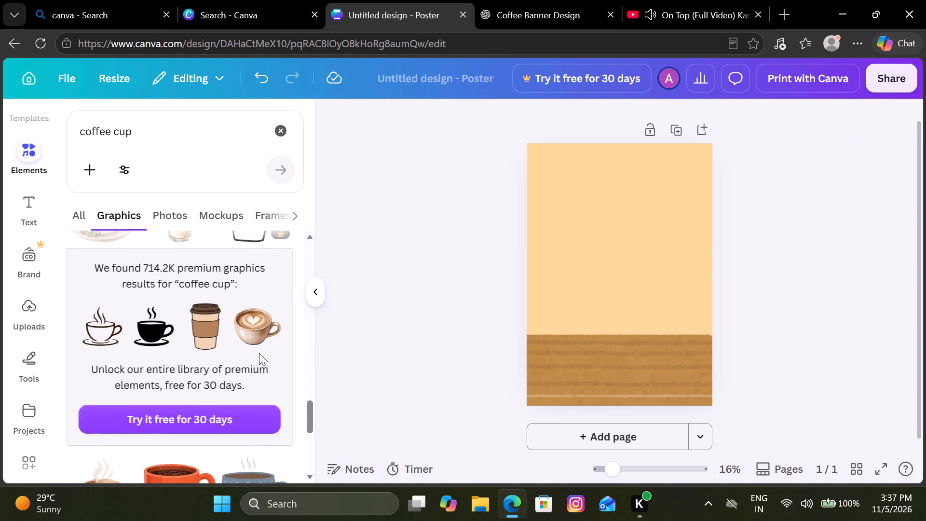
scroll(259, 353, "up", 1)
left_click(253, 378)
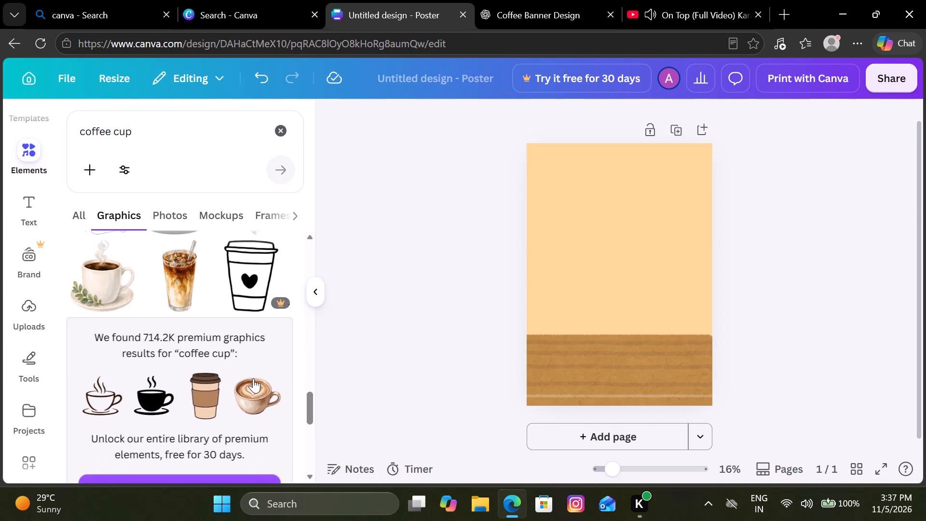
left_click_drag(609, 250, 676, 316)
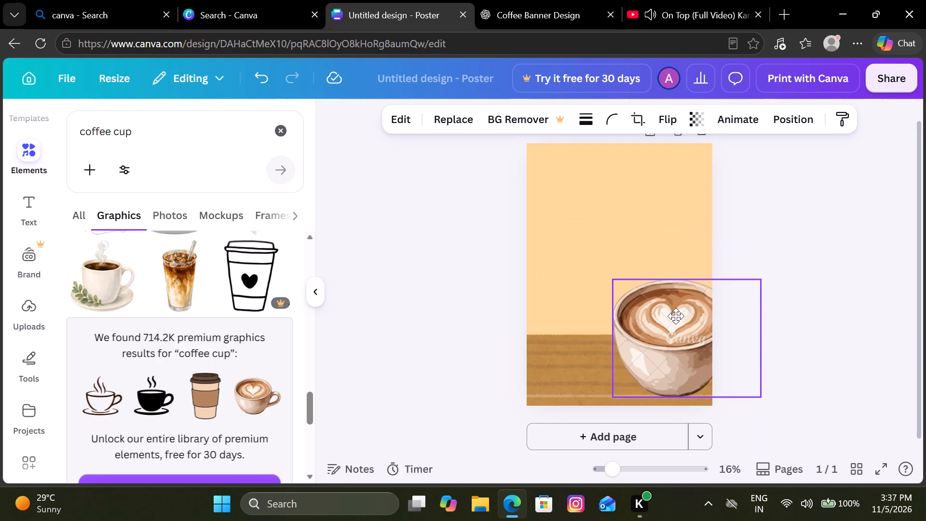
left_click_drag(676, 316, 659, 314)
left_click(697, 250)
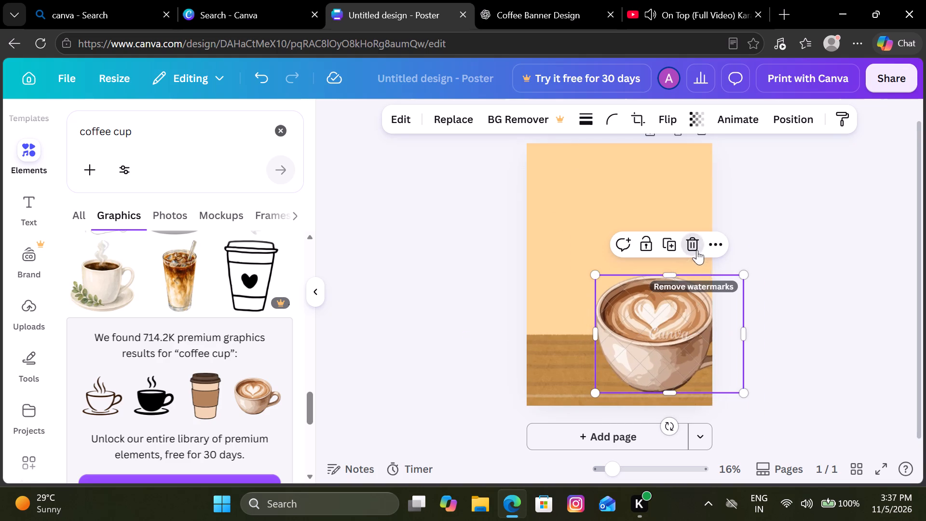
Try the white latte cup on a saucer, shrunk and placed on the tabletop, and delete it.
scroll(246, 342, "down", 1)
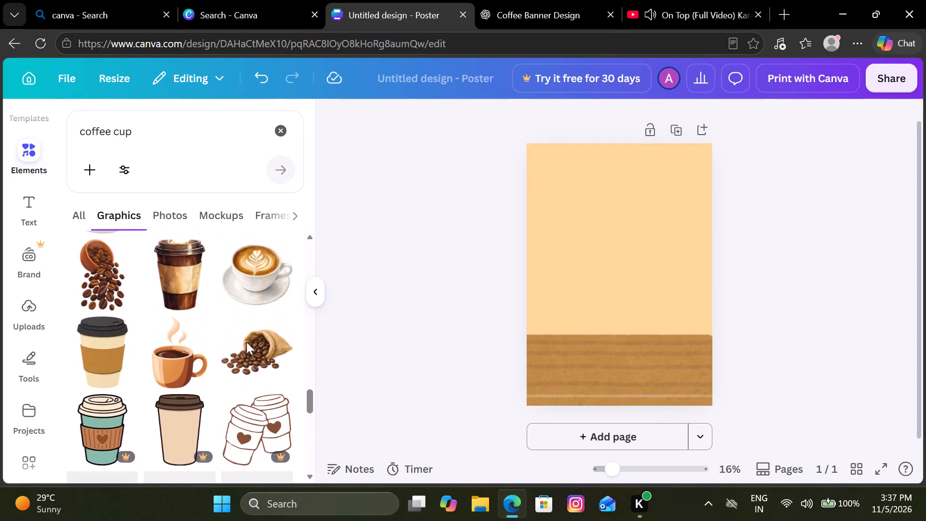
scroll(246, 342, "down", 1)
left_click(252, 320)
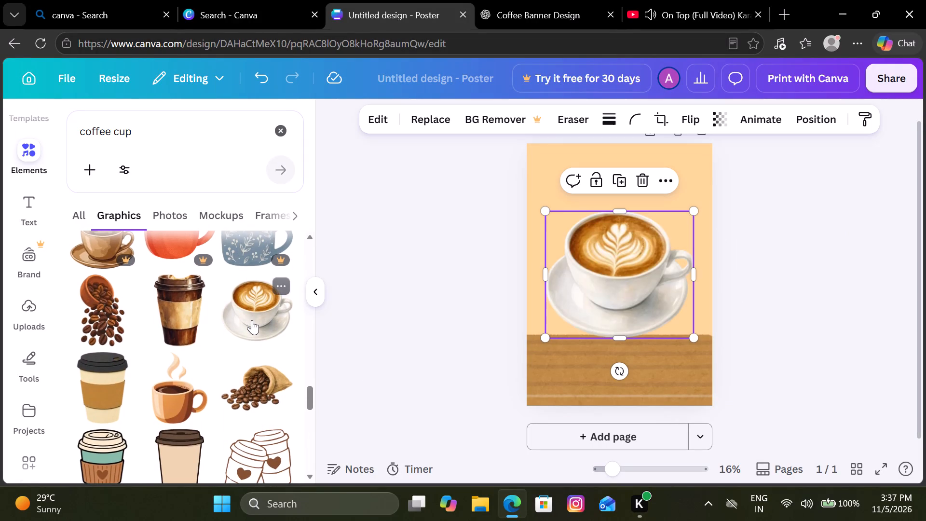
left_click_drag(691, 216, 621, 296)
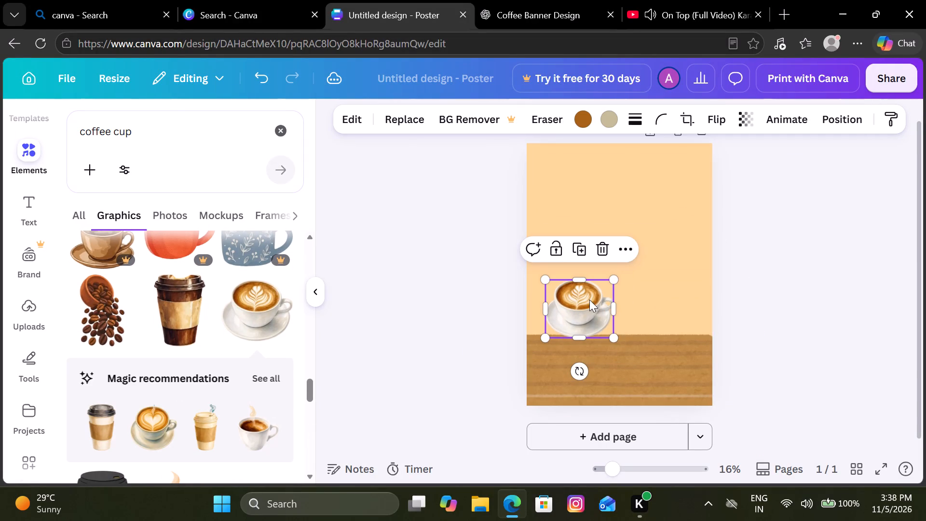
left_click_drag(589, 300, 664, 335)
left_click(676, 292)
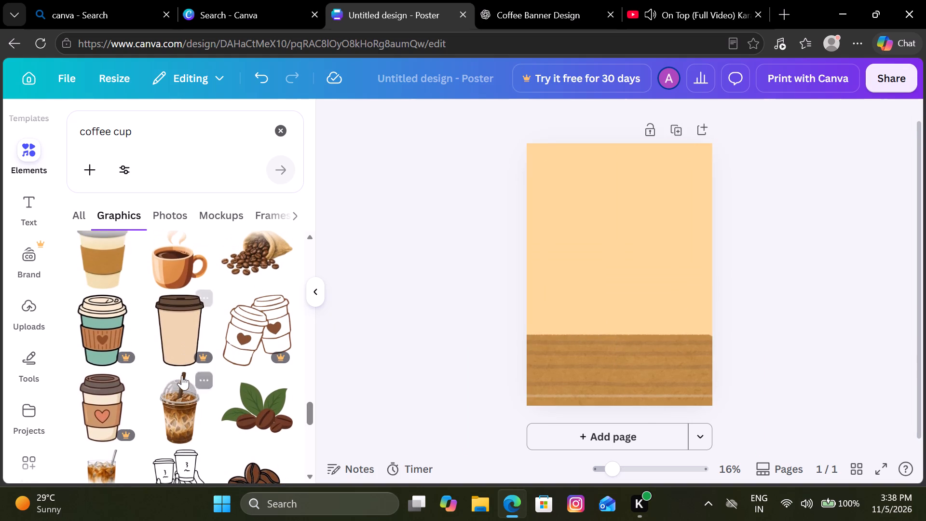
Add the iced coffee cup with domed lid and dark straw, shrink it to about a third of the page height, and stand it on the tabletop's right side.
left_click(184, 388)
left_click_drag(616, 297, 640, 287)
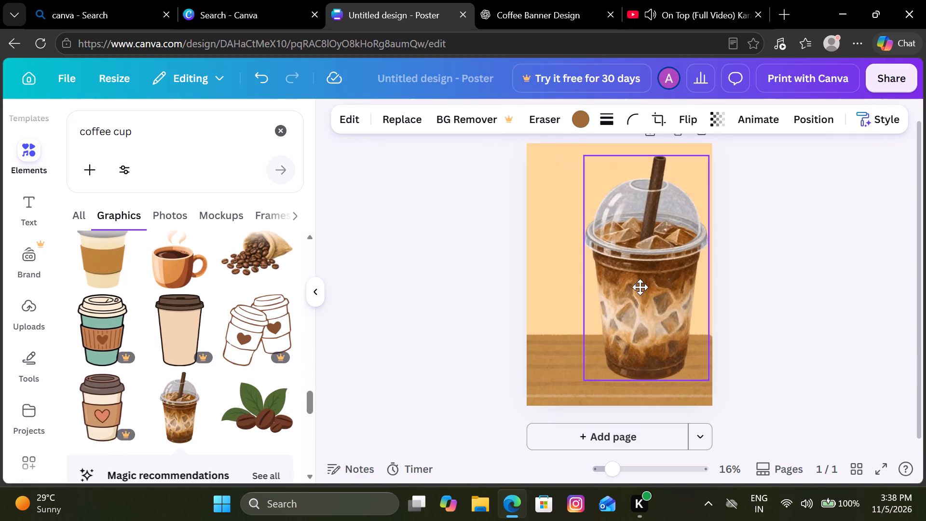
left_click_drag(640, 287, 634, 293)
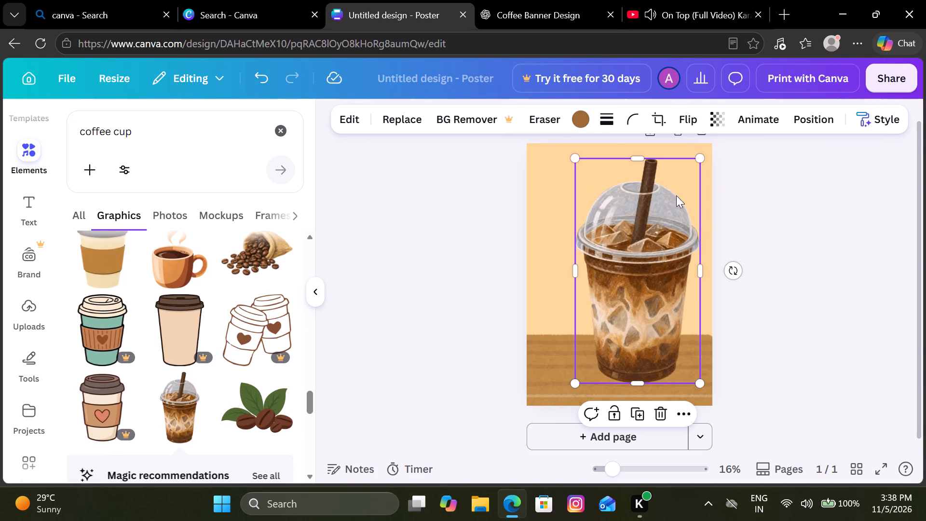
left_click_drag(695, 160, 594, 286)
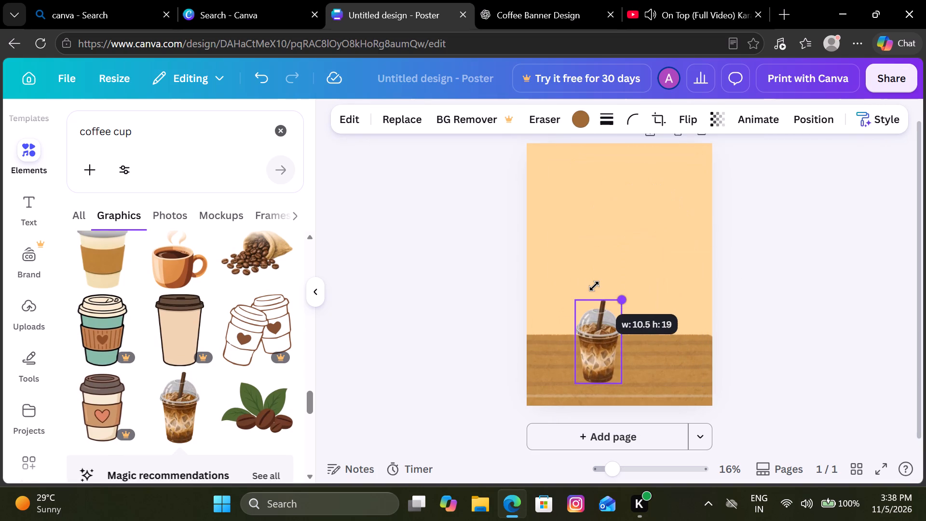
left_click_drag(594, 286, 607, 279)
left_click_drag(605, 324, 660, 313)
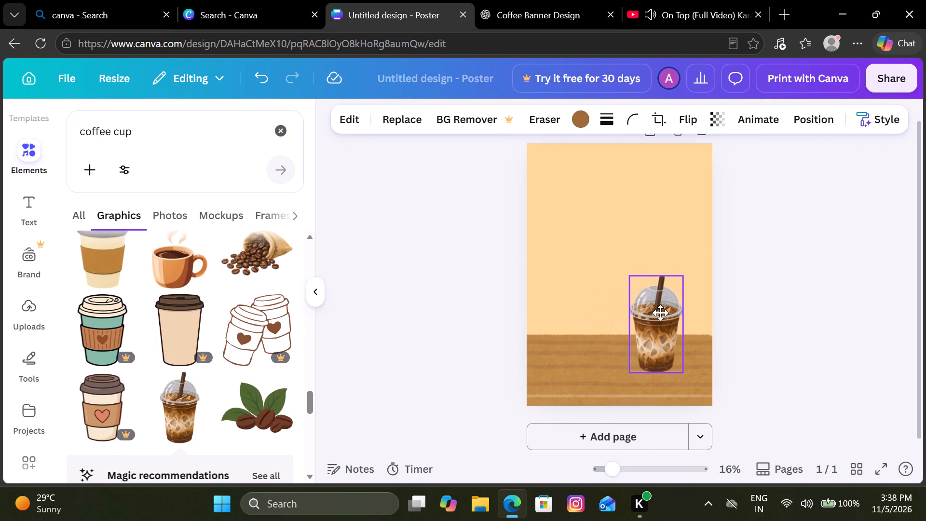
left_click_drag(660, 313, 667, 310)
Recolor the wooden table from the default solid colors, comparing black with white and keeping black.
left_click(590, 365)
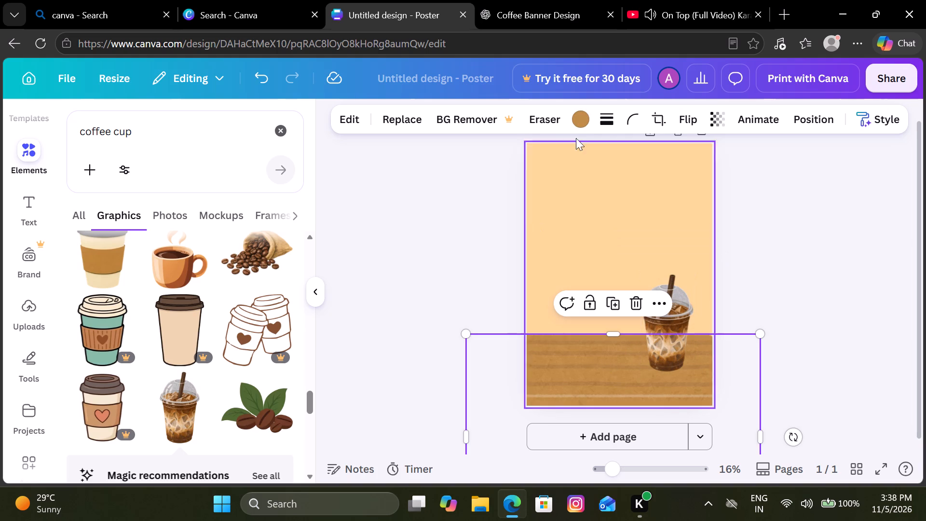
left_click(583, 123)
scroll(166, 391, "down", 1)
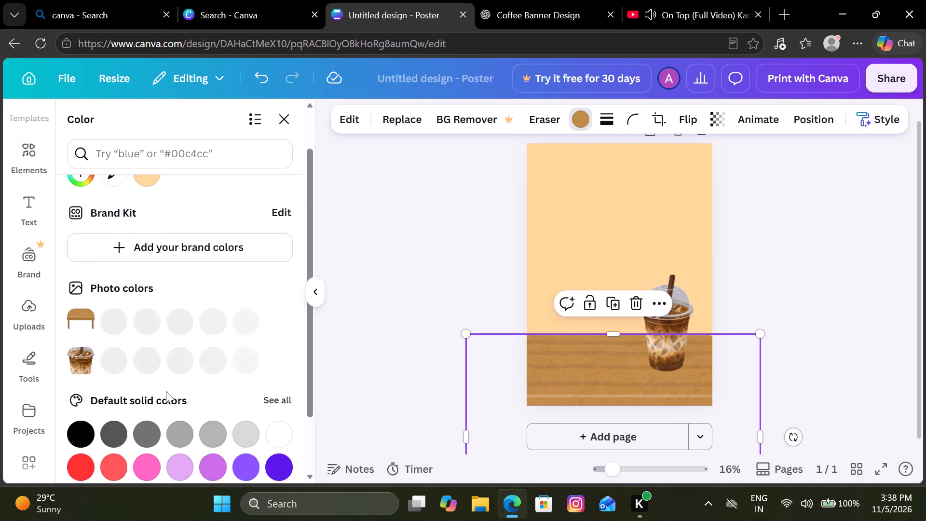
scroll(166, 391, "down", 1)
left_click(77, 360)
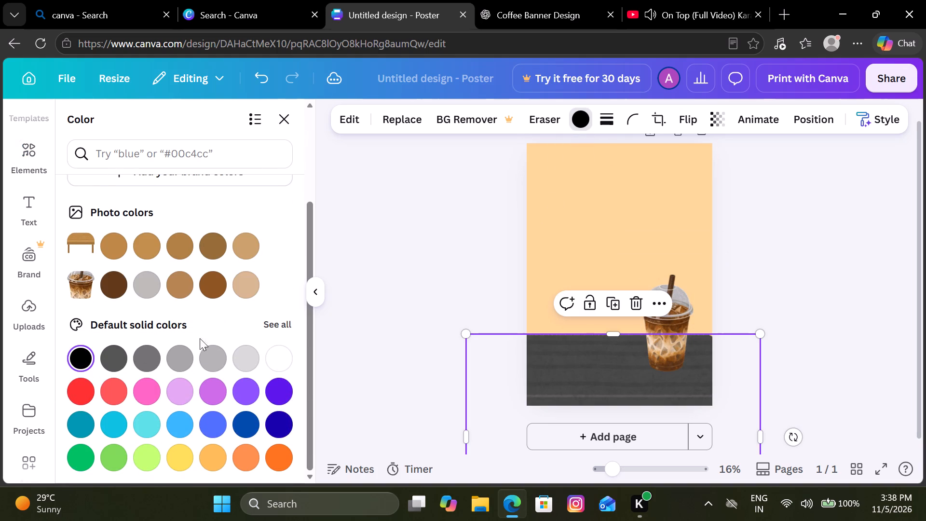
left_click(275, 351)
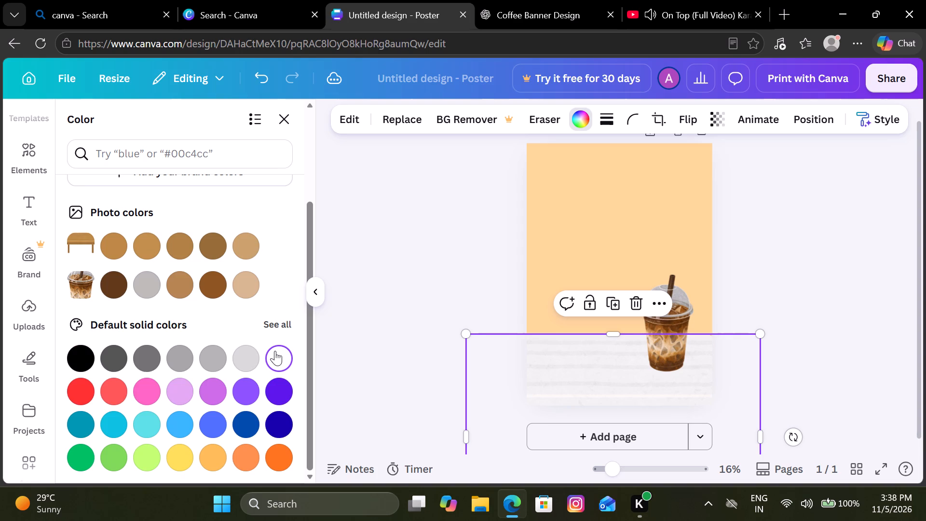
left_click(82, 356)
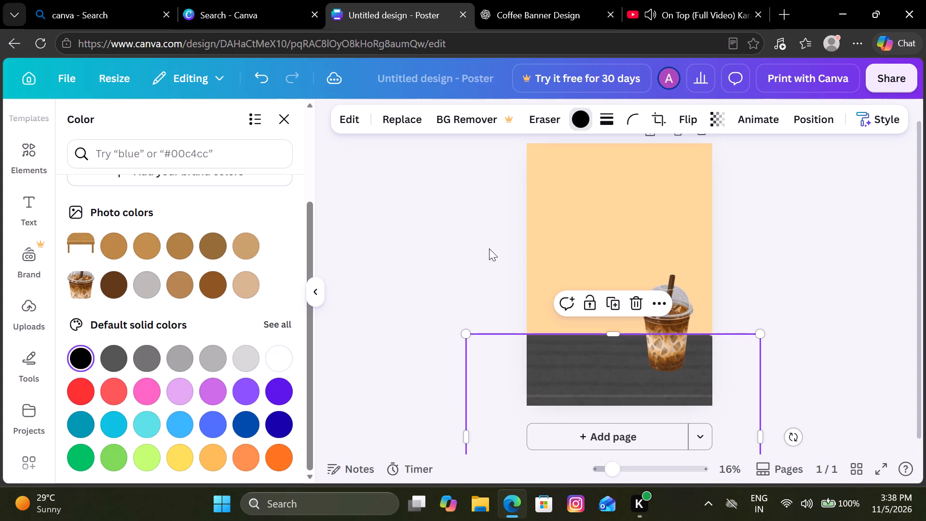
left_click(468, 237)
left_click(805, 220)
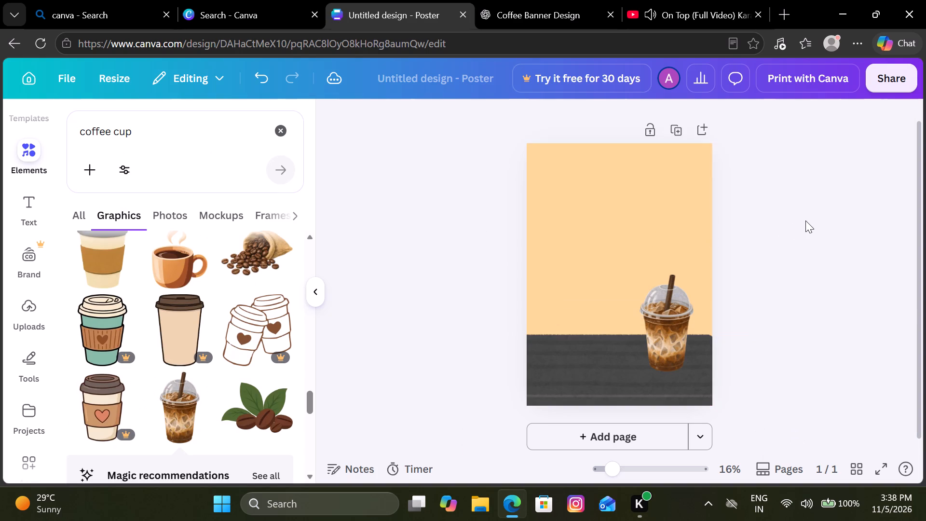
left_click_drag(674, 326, 676, 319)
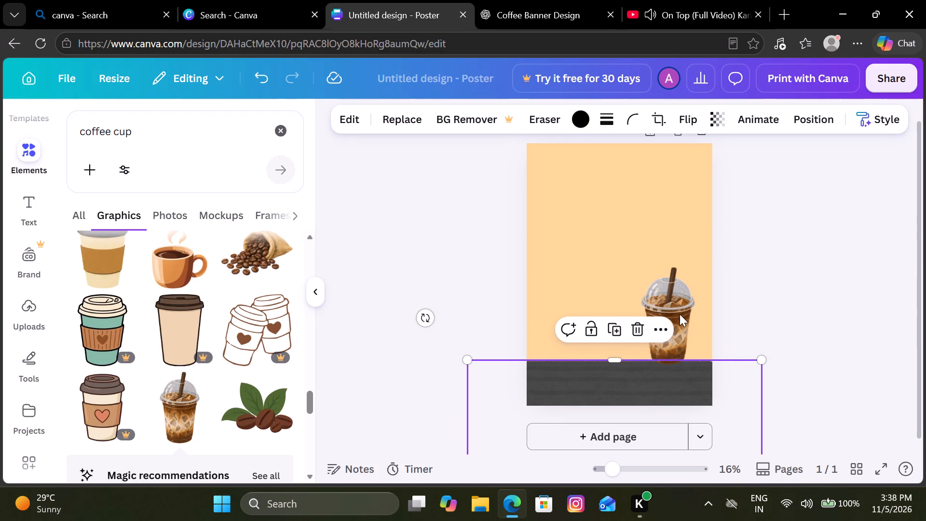
left_click_drag(680, 314, 674, 333)
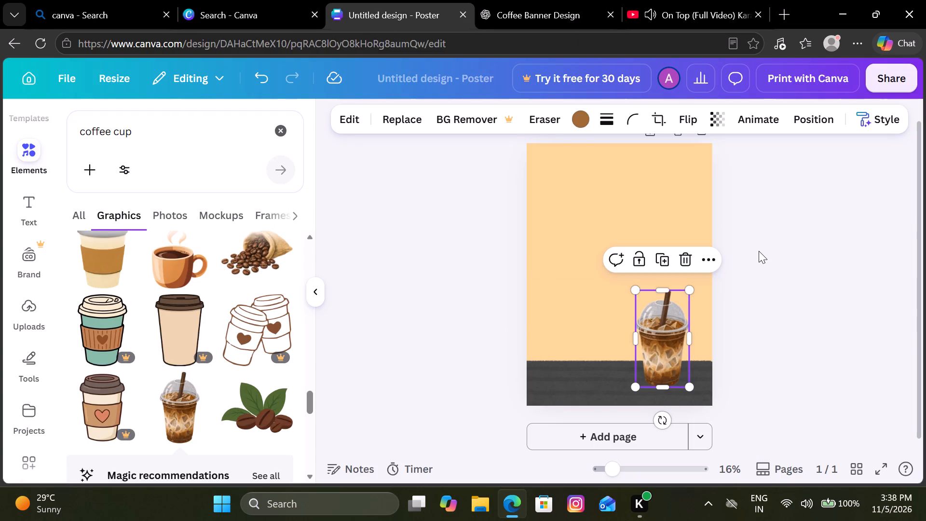
left_click(759, 251)
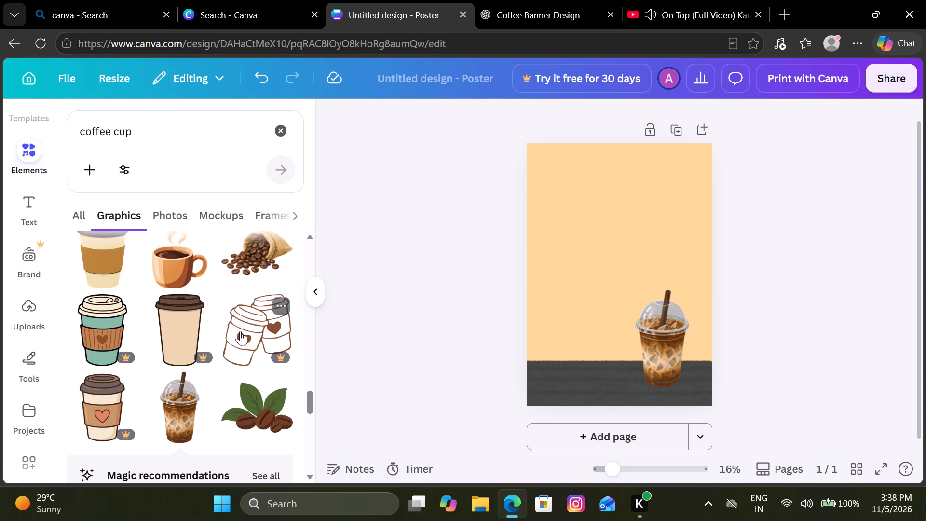
Add the spilling coffee bean sack, flip it horizontally, shrink it, and place it on the tabletop at the page's left edge beside the cup.
left_click(257, 279)
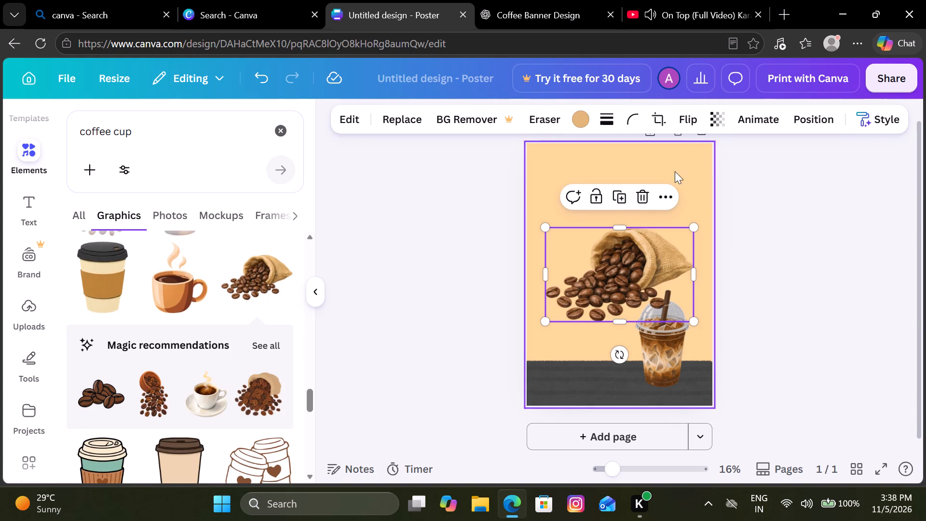
left_click(687, 114)
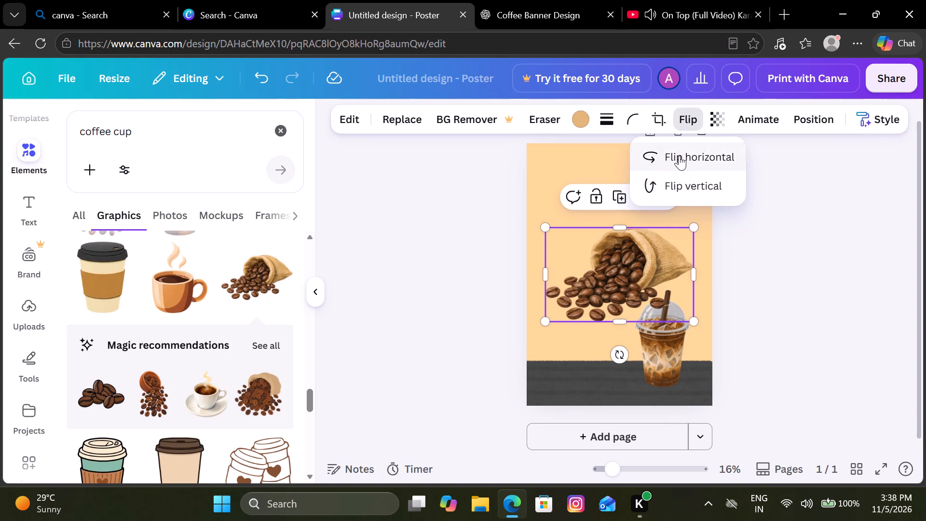
left_click(679, 155)
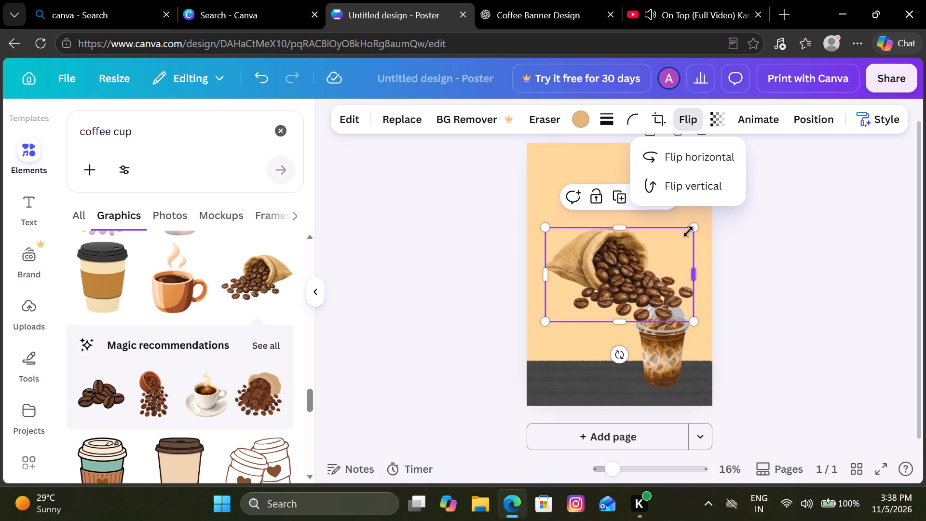
left_click_drag(689, 229, 655, 255)
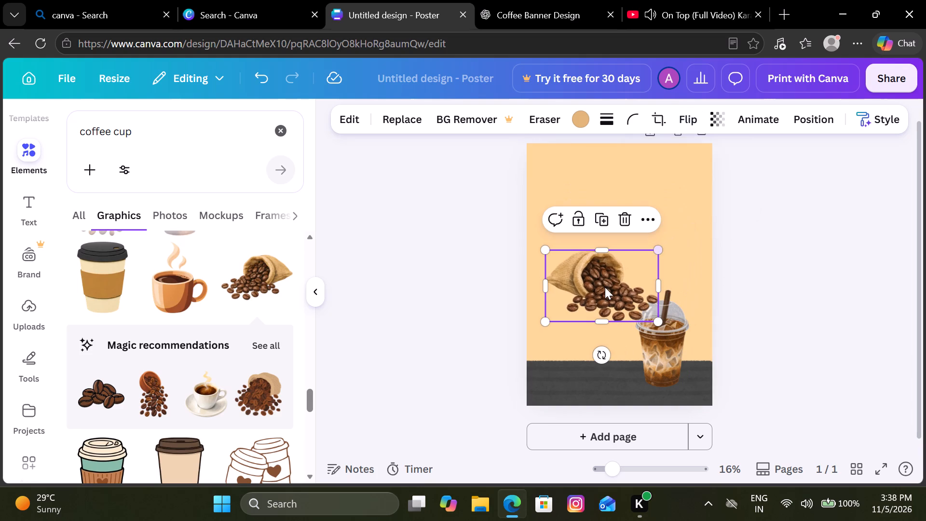
left_click_drag(605, 287, 584, 356)
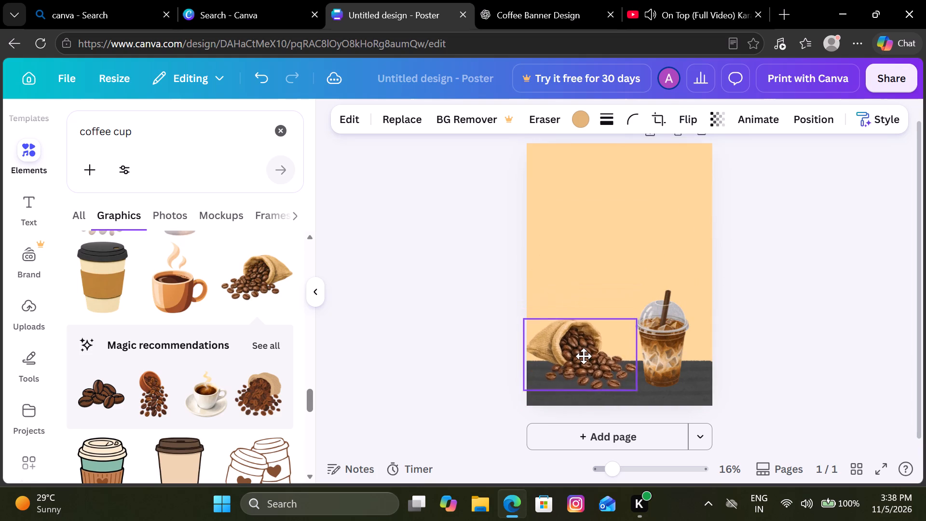
left_click_drag(584, 356, 577, 362)
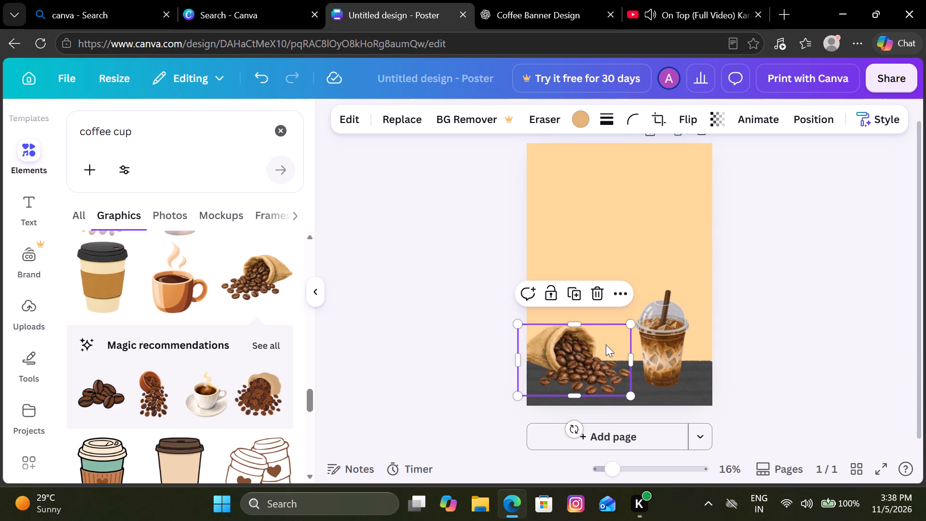
left_click(784, 292)
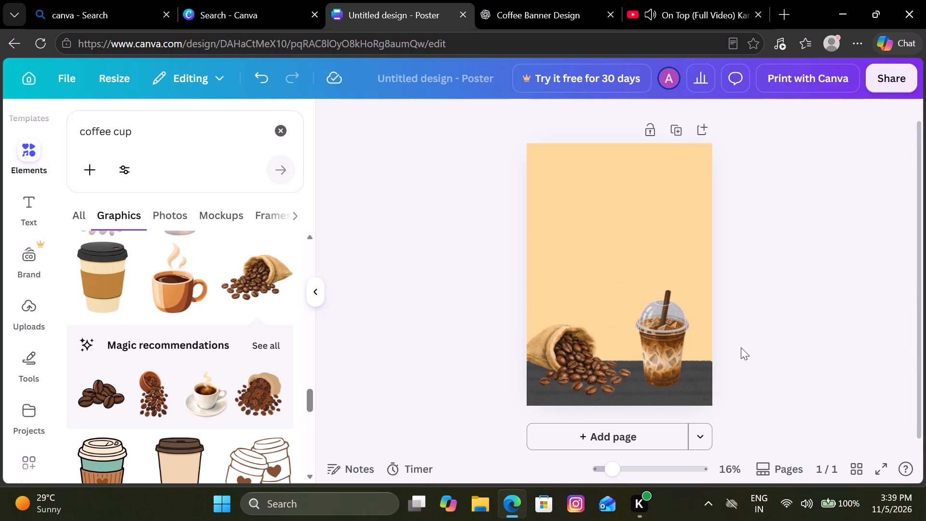
Recolor the tabletop from its own photo colors, settling on the gray orange #966d38.
left_click(674, 398)
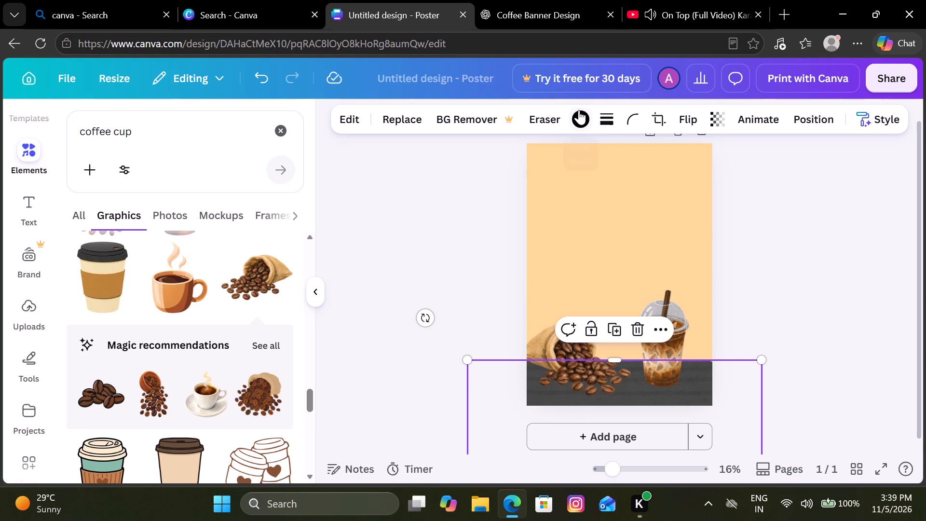
left_click(579, 110)
left_click(113, 378)
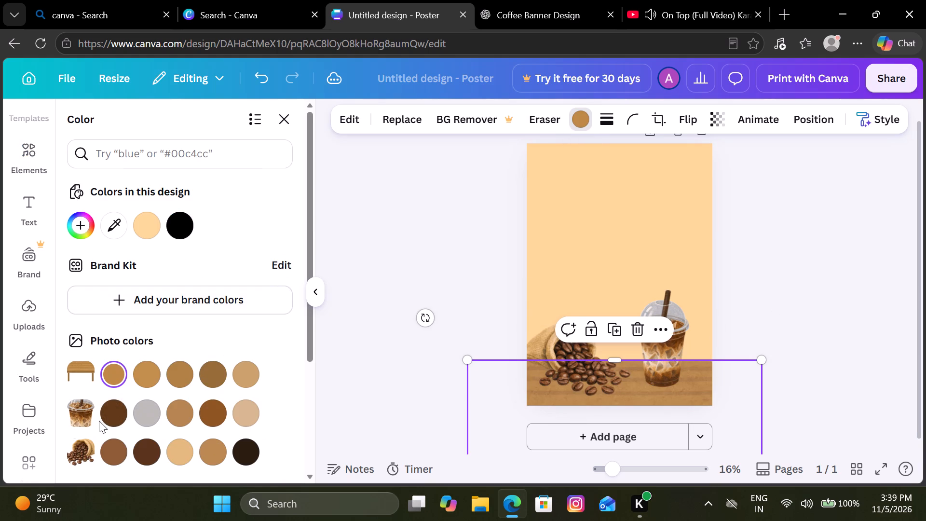
scroll(120, 455, "down", 1)
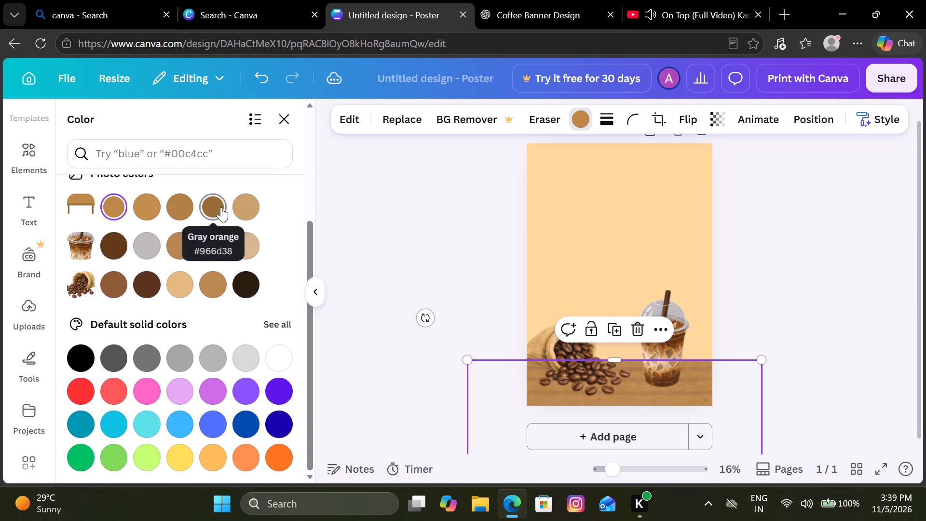
left_click(221, 207)
left_click(426, 179)
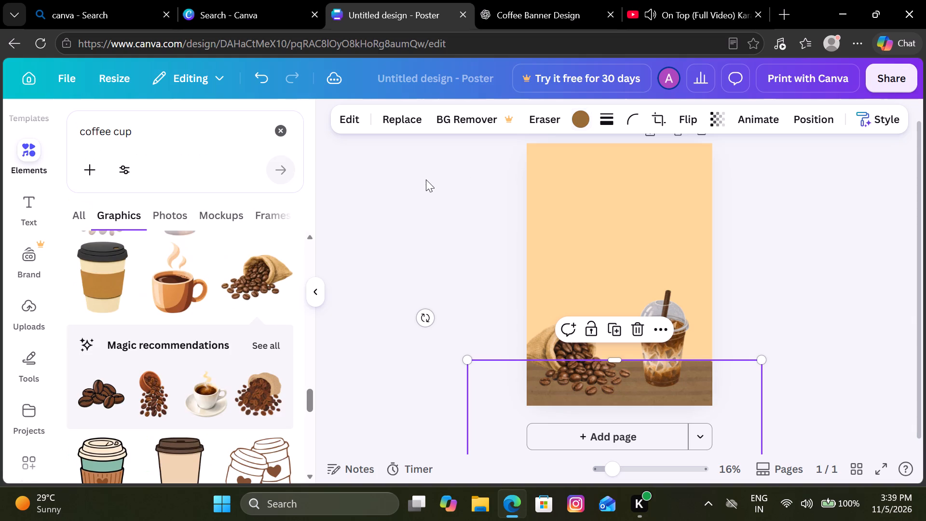
left_click(425, 217)
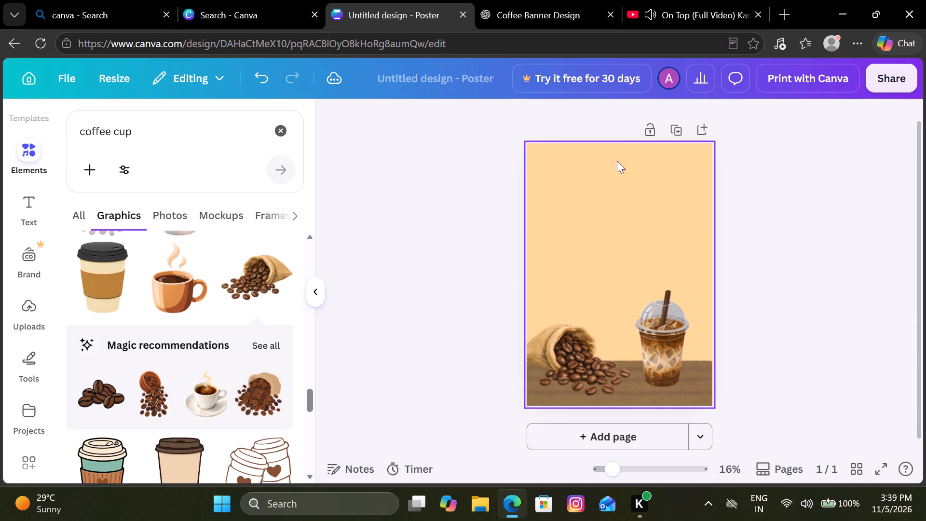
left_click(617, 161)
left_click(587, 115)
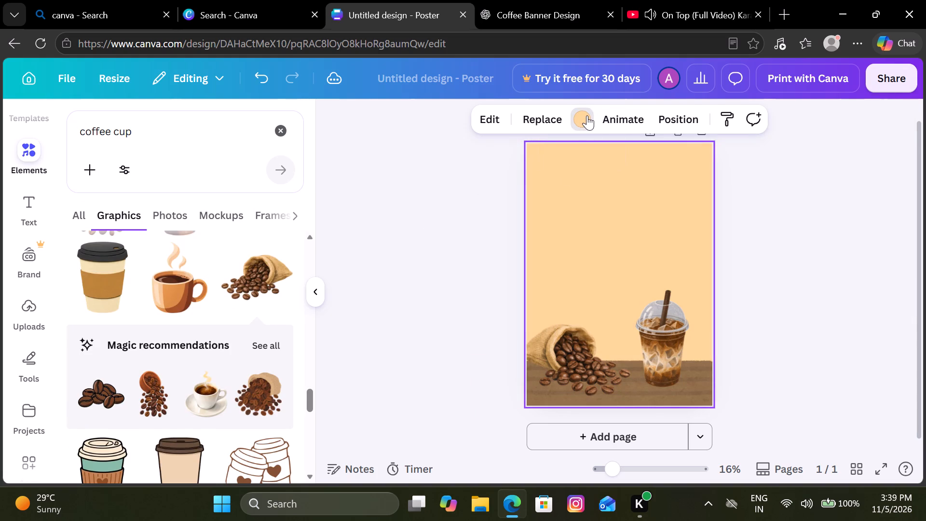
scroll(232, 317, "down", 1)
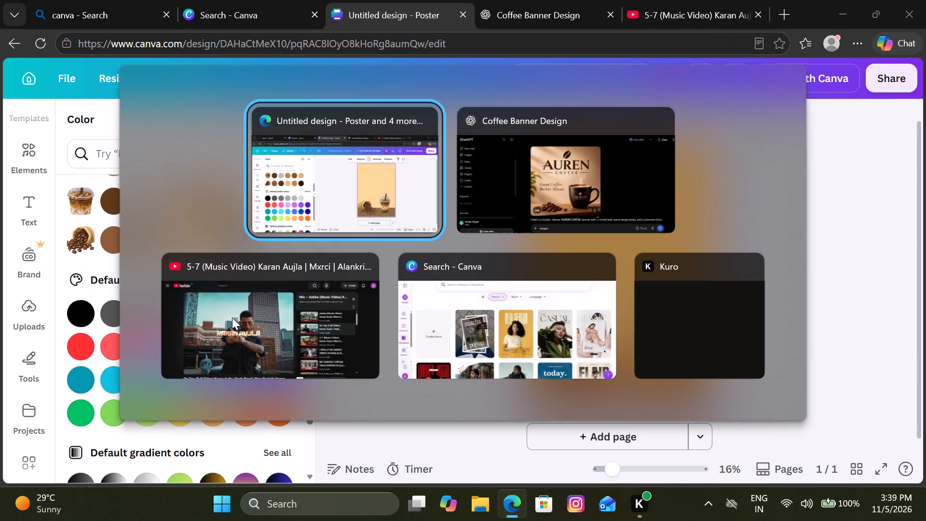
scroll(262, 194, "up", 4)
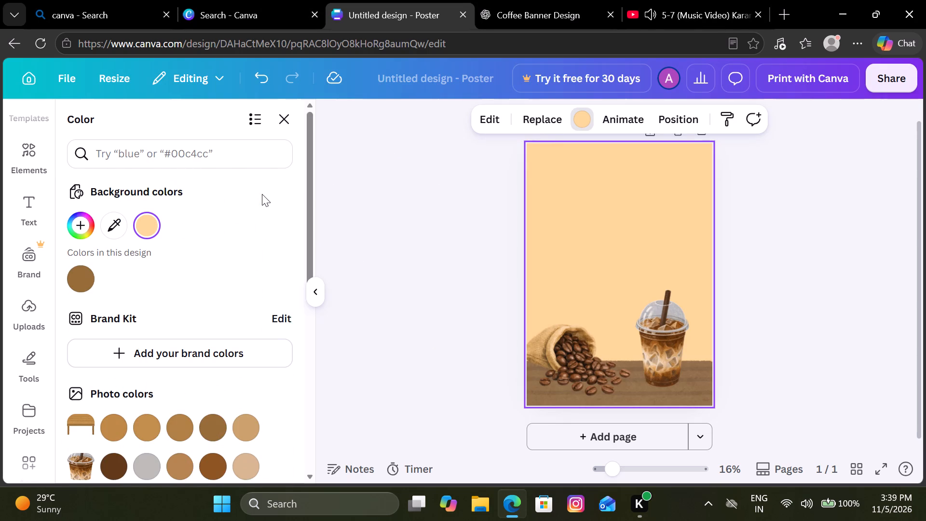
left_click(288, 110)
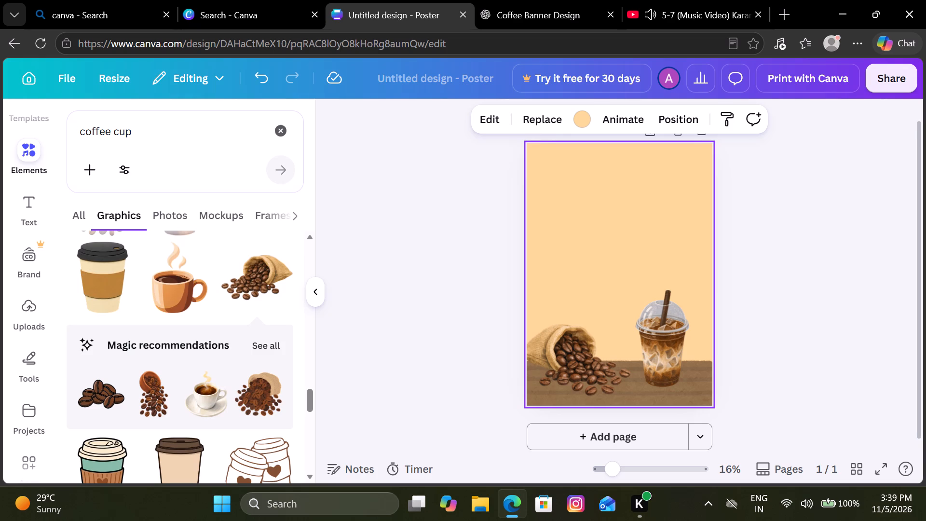
Clear the coffee cup element search and check the Shapes category.
left_click(289, 129)
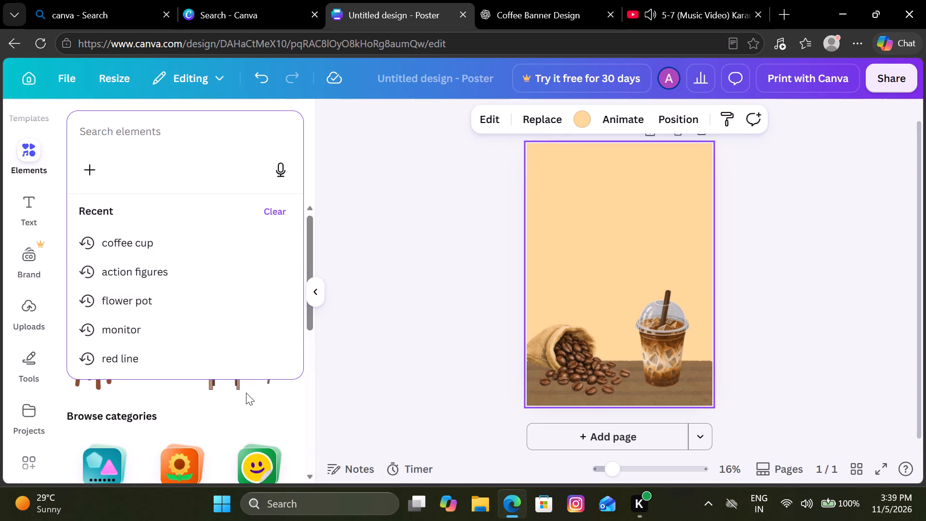
left_click(247, 395)
scroll(247, 395, "down", 1)
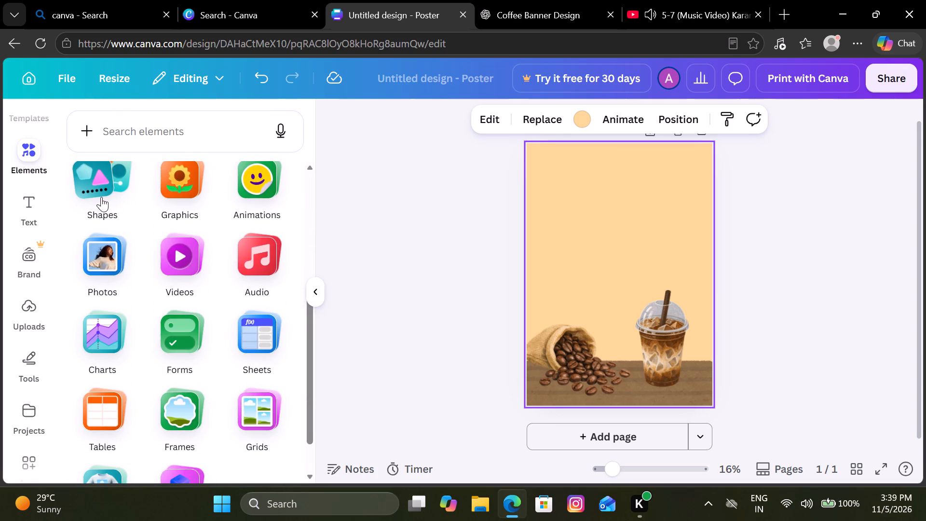
left_click(101, 197)
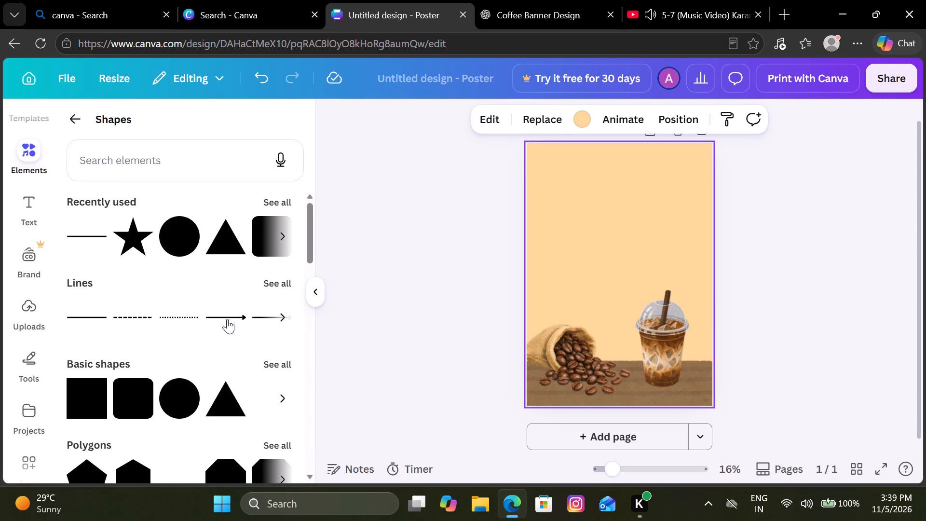
left_click(76, 117)
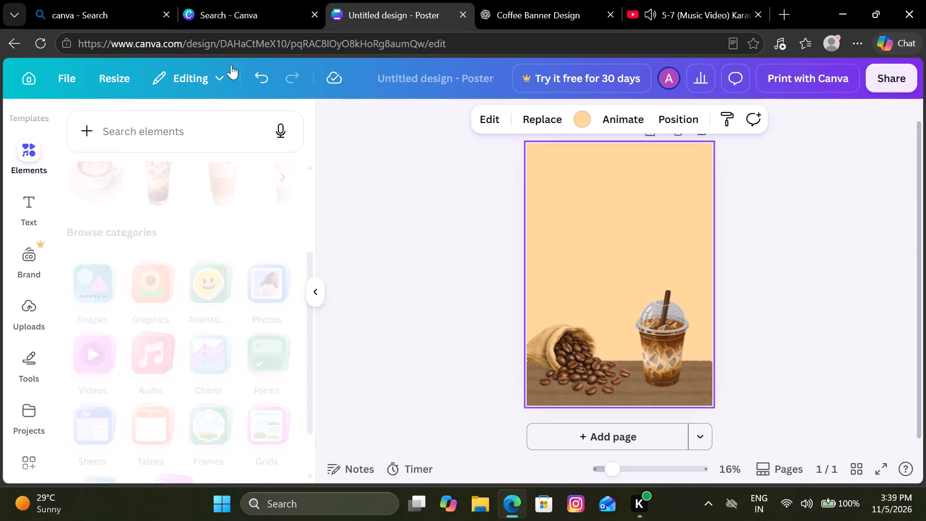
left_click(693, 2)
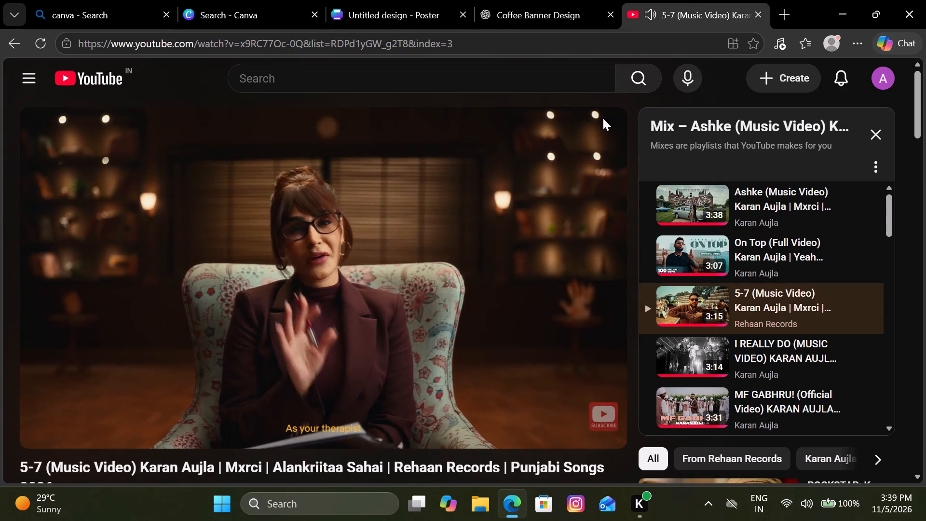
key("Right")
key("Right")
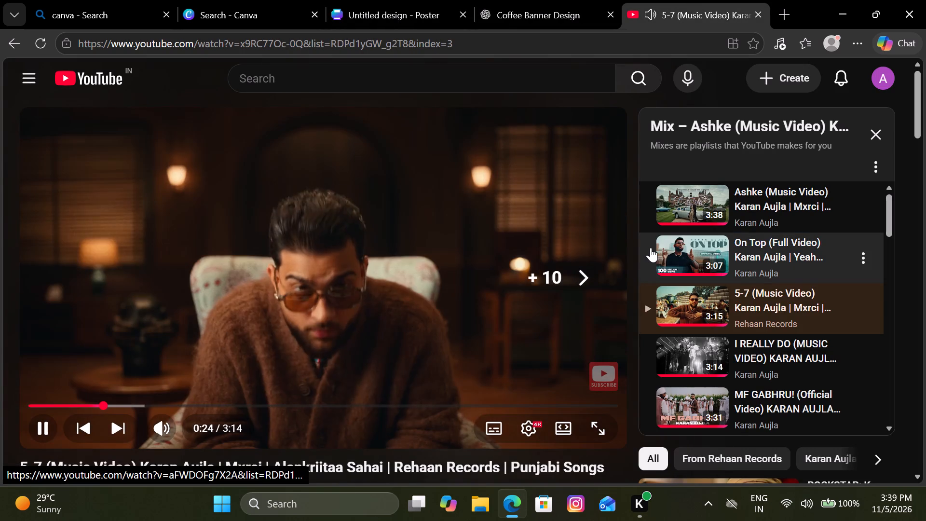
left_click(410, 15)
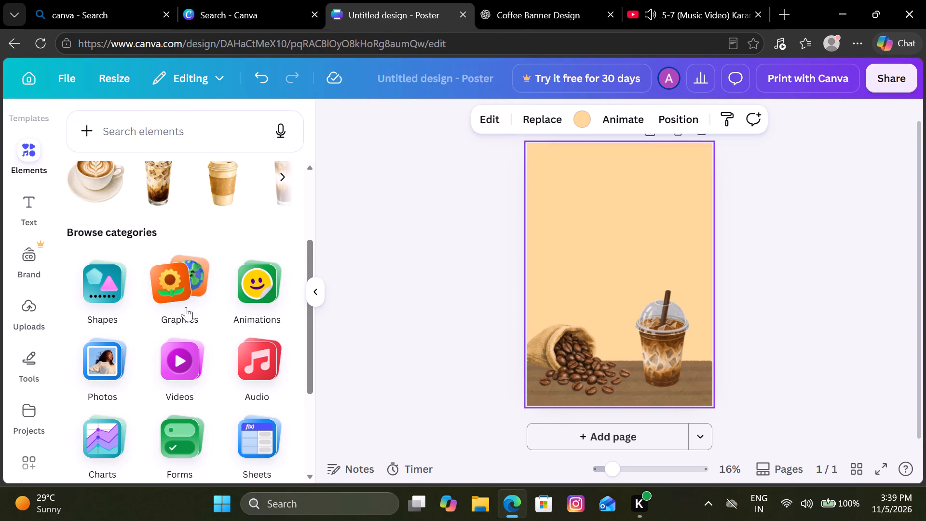
Browse the Featured and Gradient collections of the Graphics category for a shadow element.
left_click(186, 307)
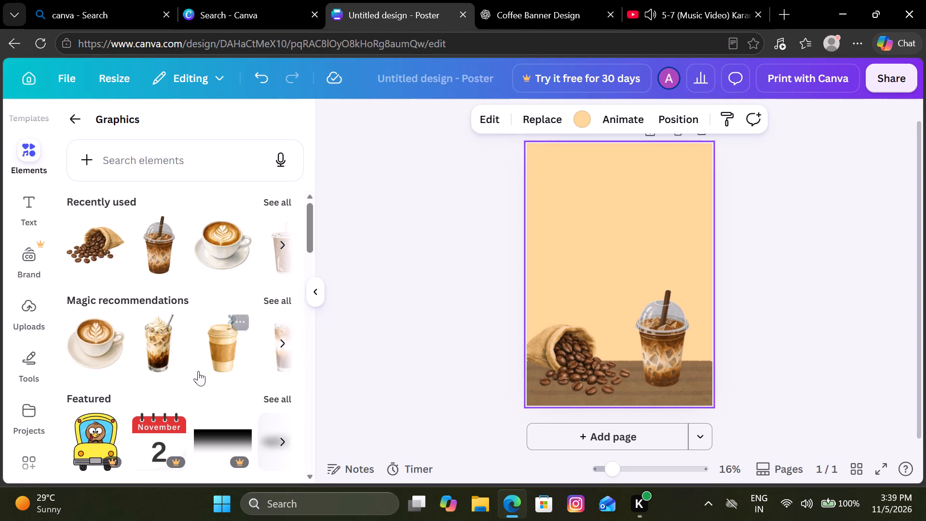
scroll(199, 386, "down", 1)
scroll(237, 251, "up", 1)
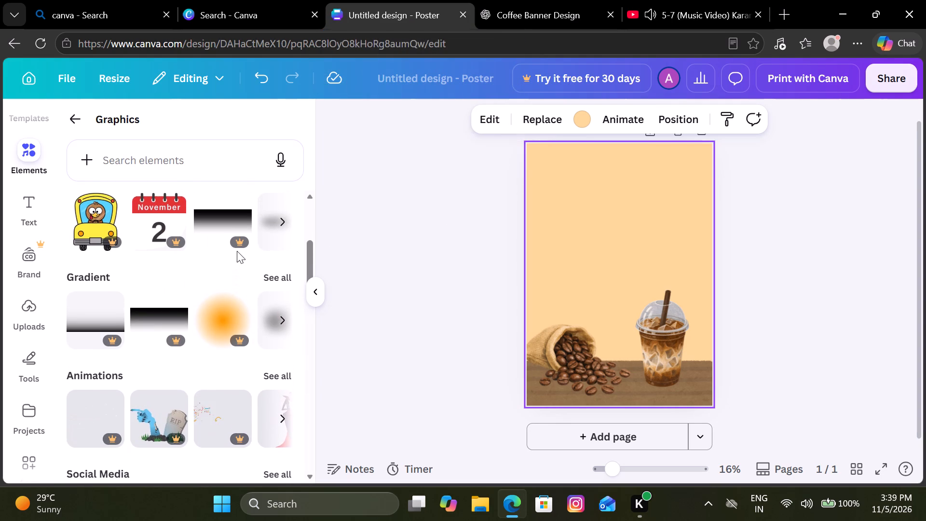
scroll(237, 251, "up", 1)
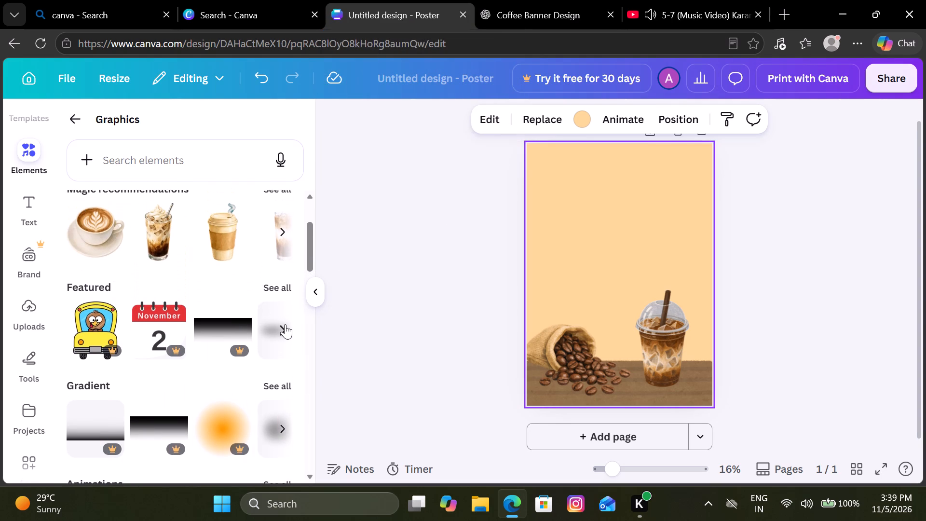
left_click(285, 324)
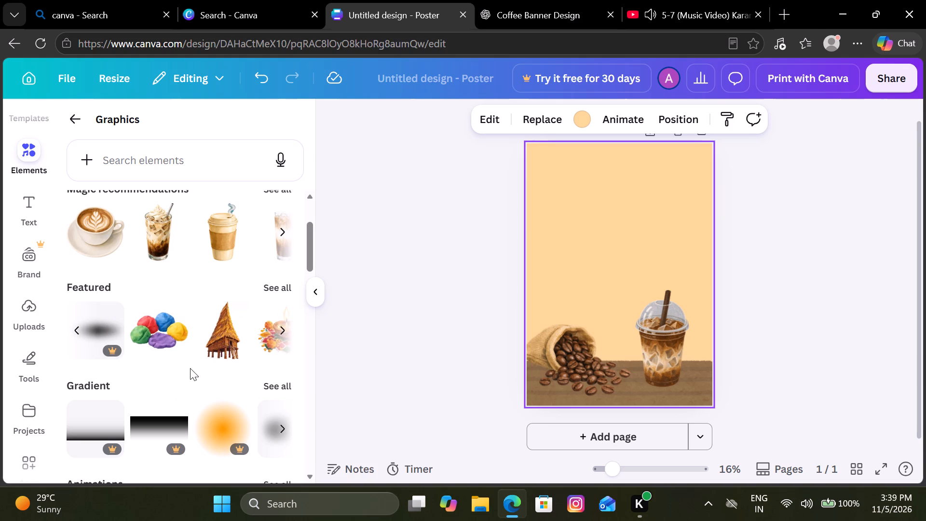
left_click(273, 416)
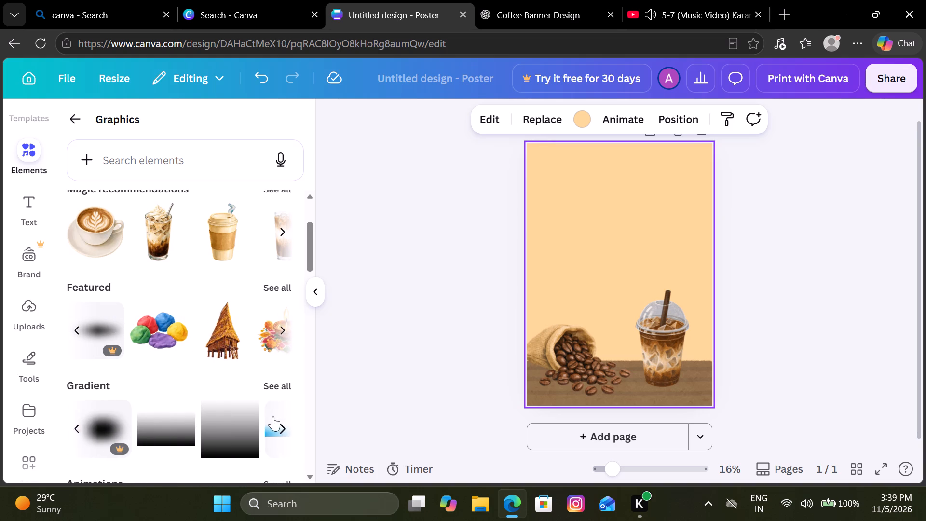
scroll(167, 334, "right", 1)
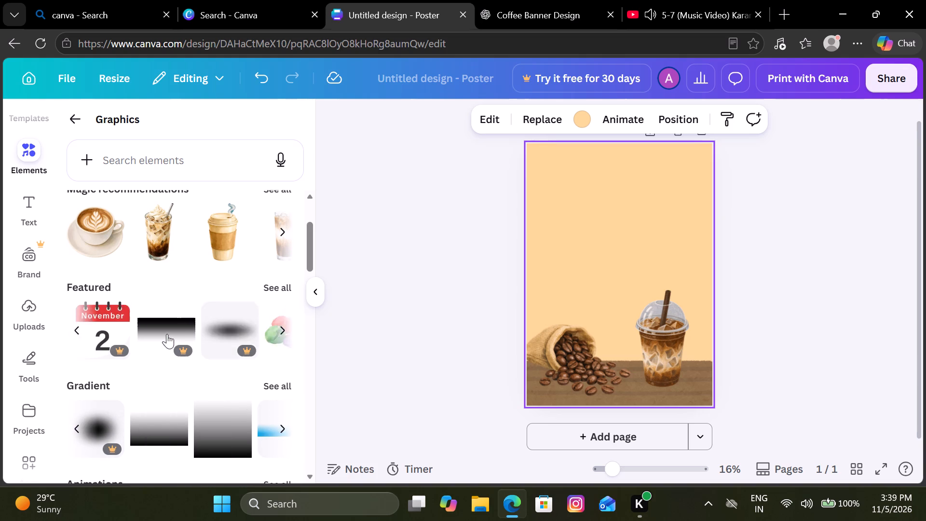
scroll(167, 334, "right", 1)
scroll(167, 334, "up", 2)
scroll(167, 334, "down", 2)
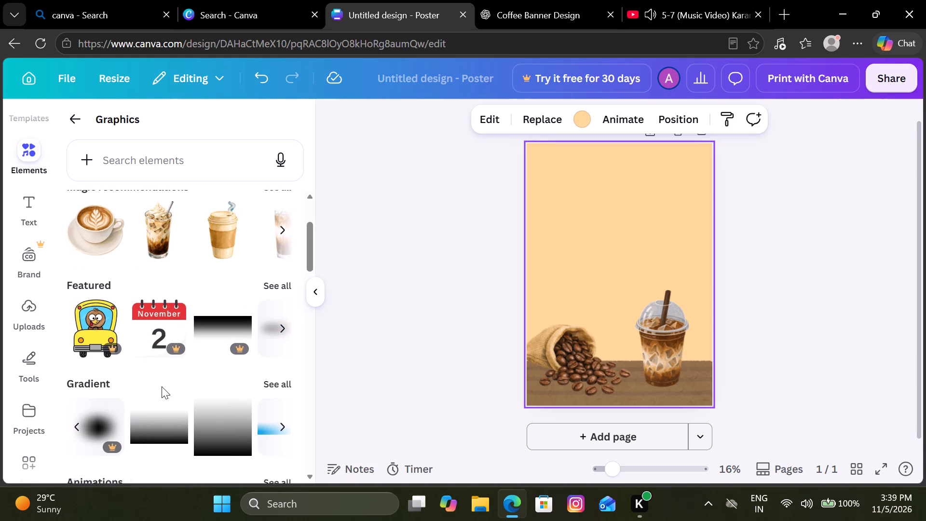
left_click(270, 225)
left_click(94, 210)
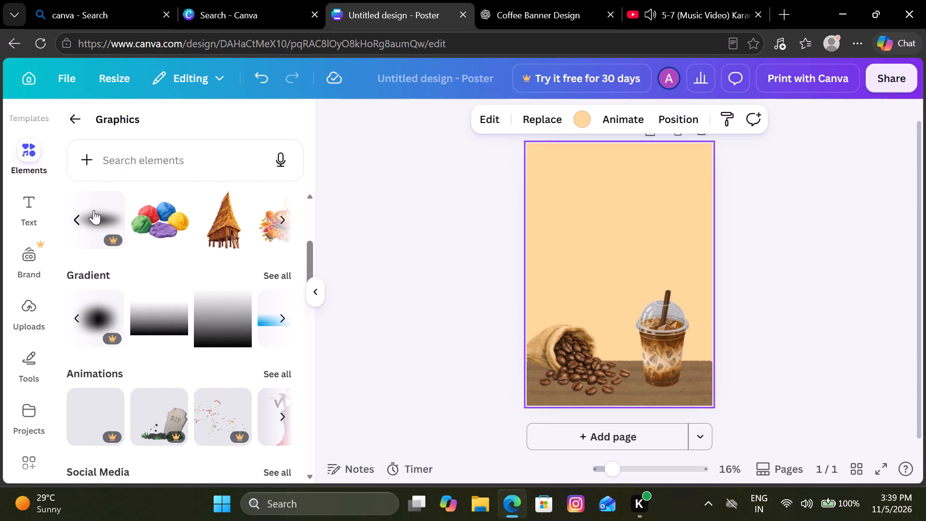
left_click(269, 206)
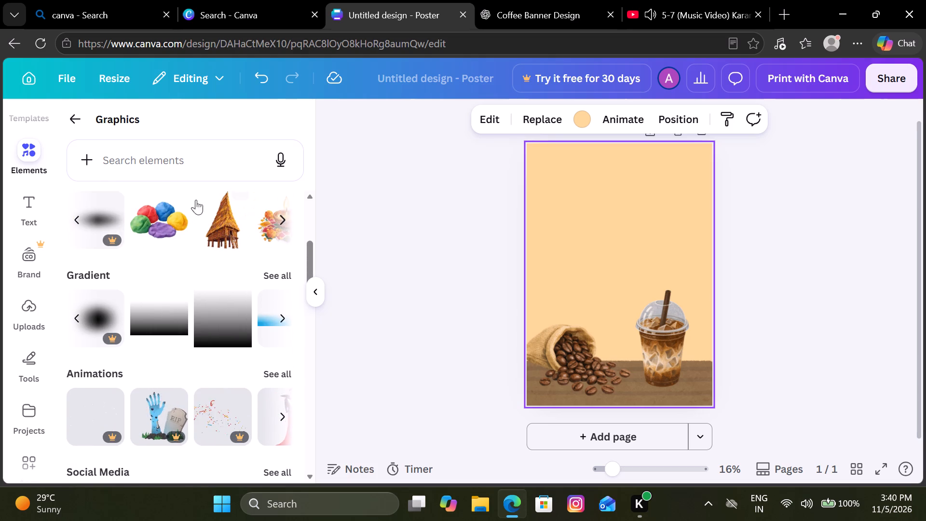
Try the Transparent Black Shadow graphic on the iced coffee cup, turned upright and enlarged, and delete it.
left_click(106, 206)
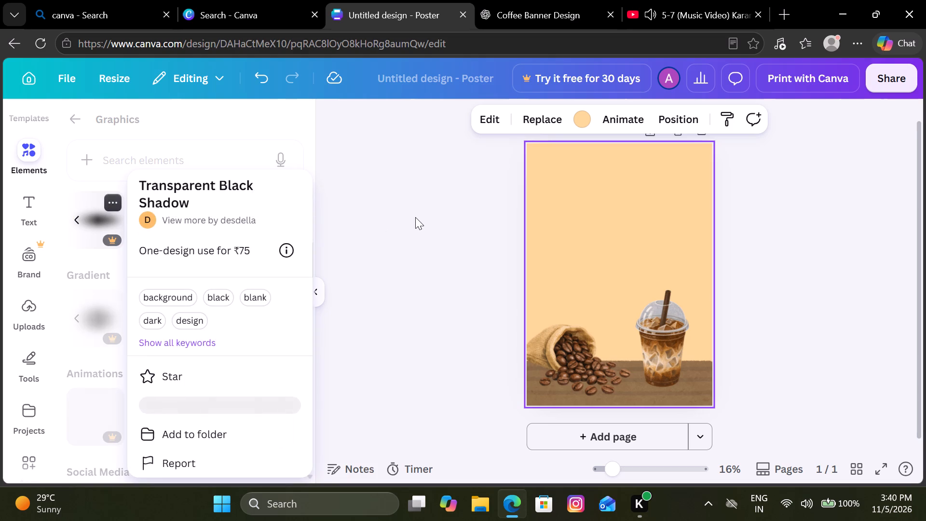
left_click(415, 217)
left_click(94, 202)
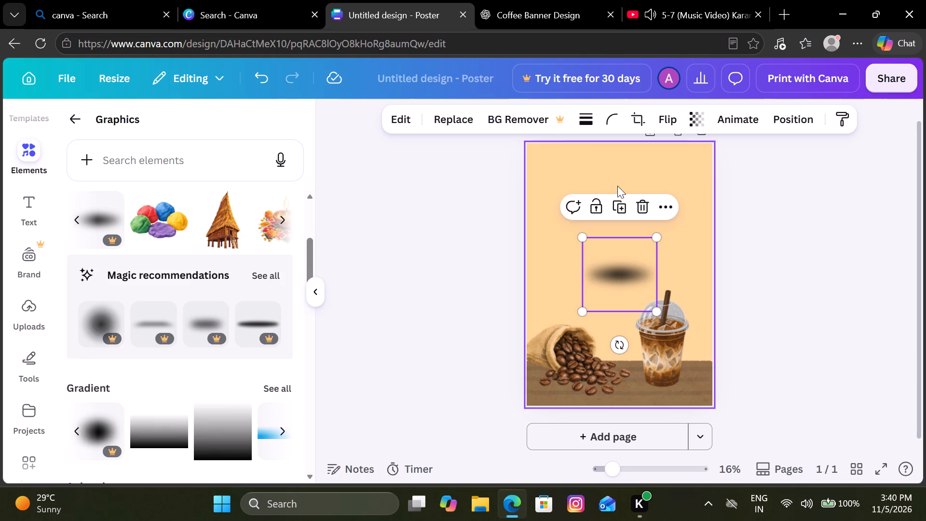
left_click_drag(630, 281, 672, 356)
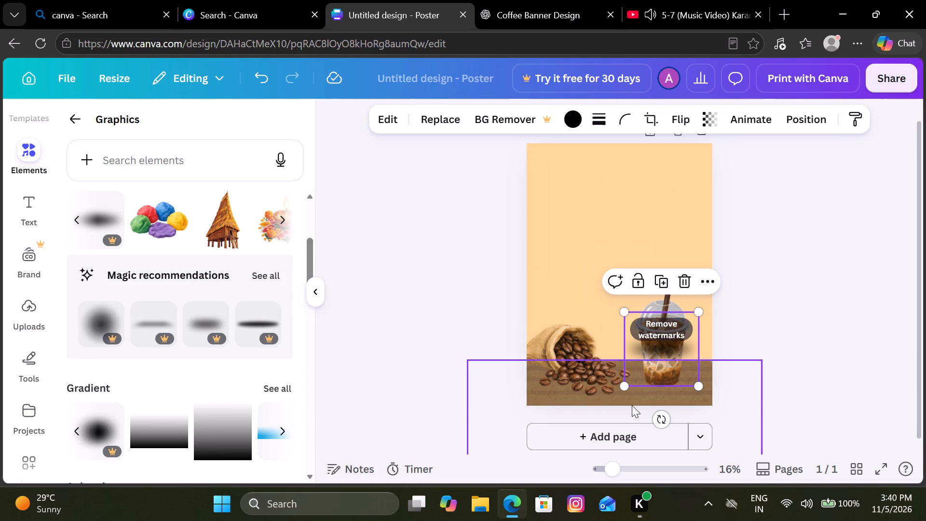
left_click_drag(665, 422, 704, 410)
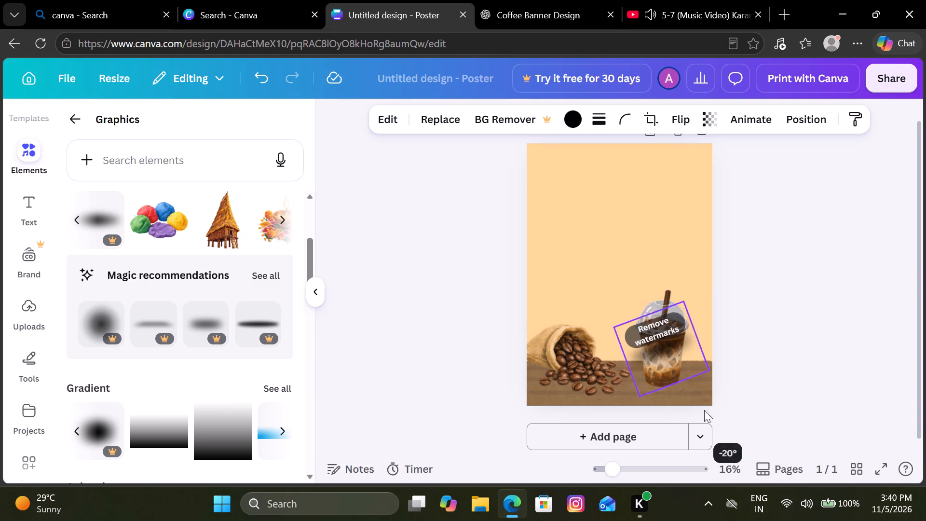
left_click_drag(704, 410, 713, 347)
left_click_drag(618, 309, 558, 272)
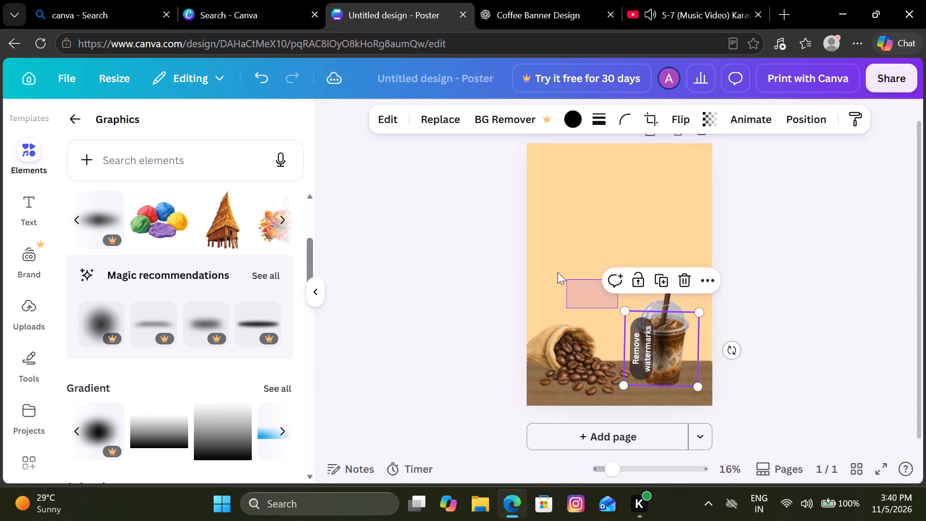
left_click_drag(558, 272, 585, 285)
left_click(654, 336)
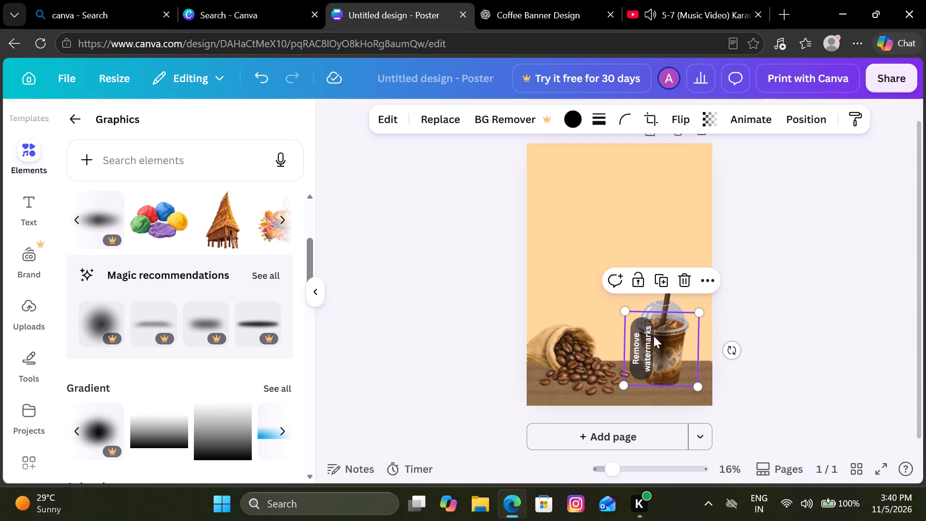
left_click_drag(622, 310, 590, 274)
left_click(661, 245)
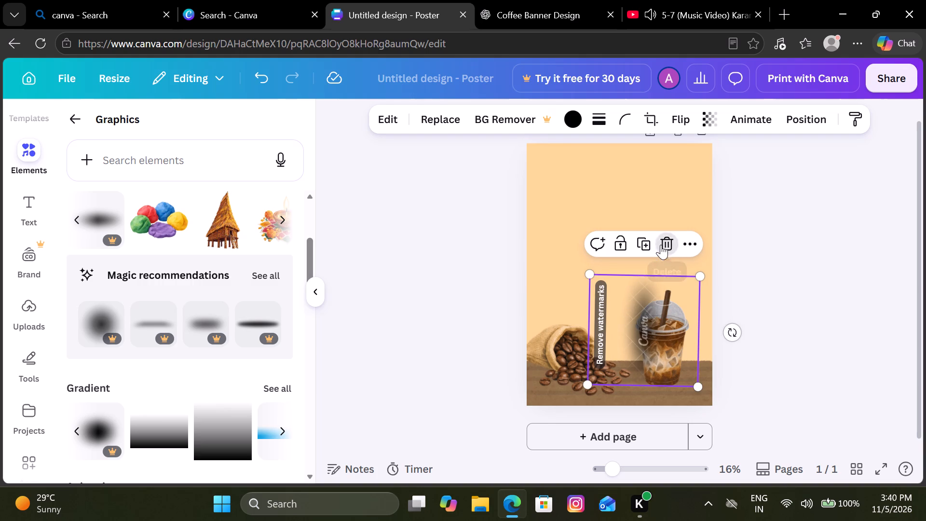
Look through the full Featured graphics collection for another shadow element.
scroll(224, 379, "up", 1)
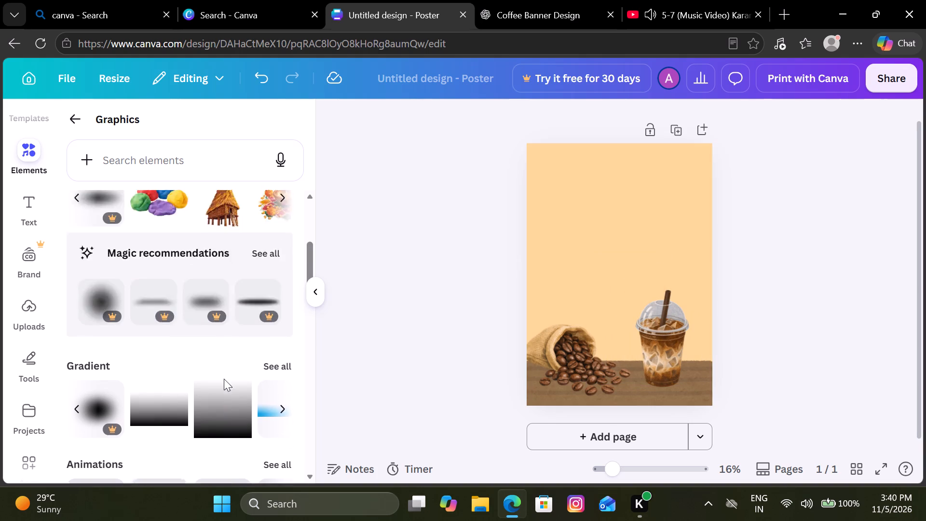
scroll(224, 379, "up", 1)
left_click(288, 318)
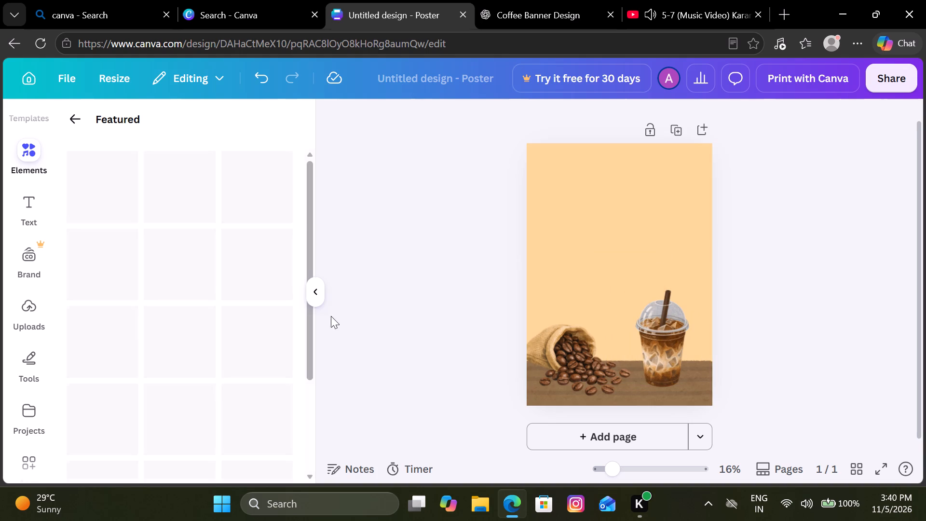
scroll(185, 372, "down", 2)
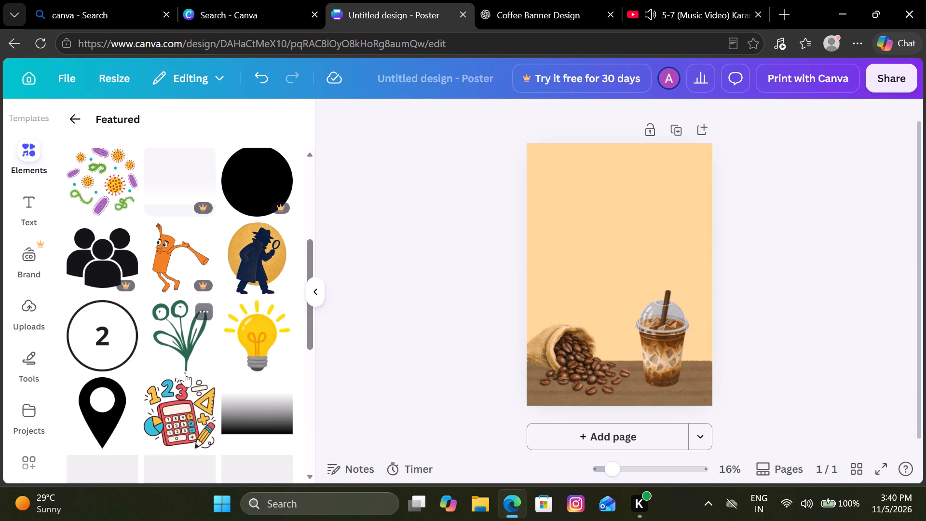
scroll(185, 372, "down", 1)
scroll(185, 372, "up", 1)
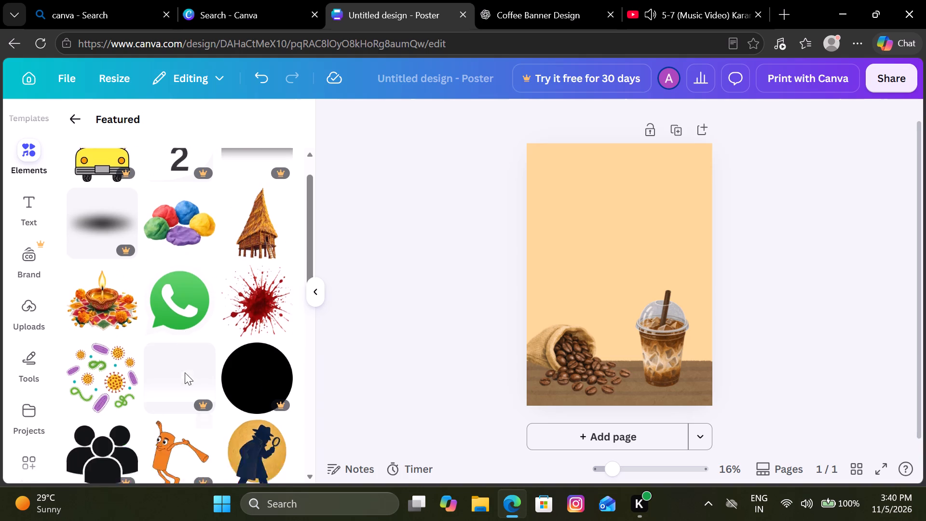
scroll(185, 372, "up", 1)
left_click(78, 109)
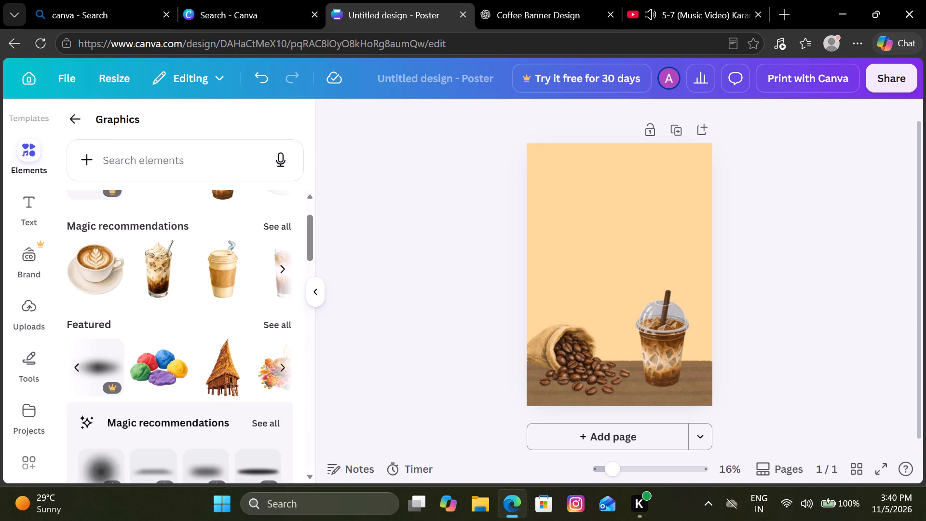
Add the black oval gradient from the recently used elements and rotate it to -90° so it stands upright.
left_click(75, 111)
scroll(184, 254, "up", 4)
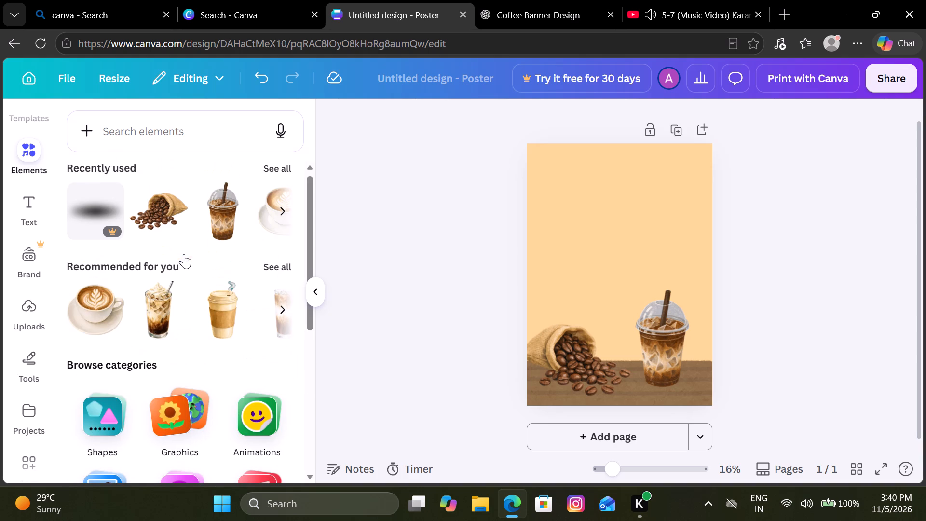
left_click(270, 175)
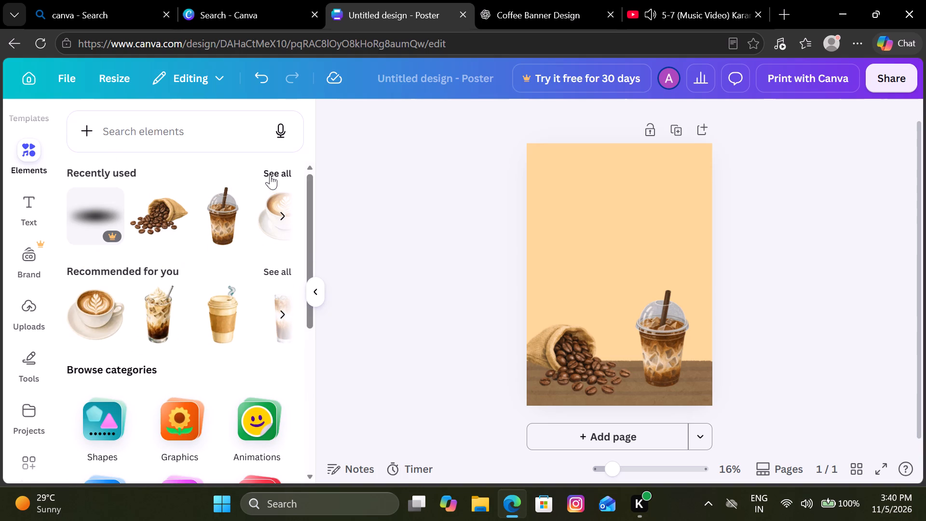
scroll(246, 351, "down", 2)
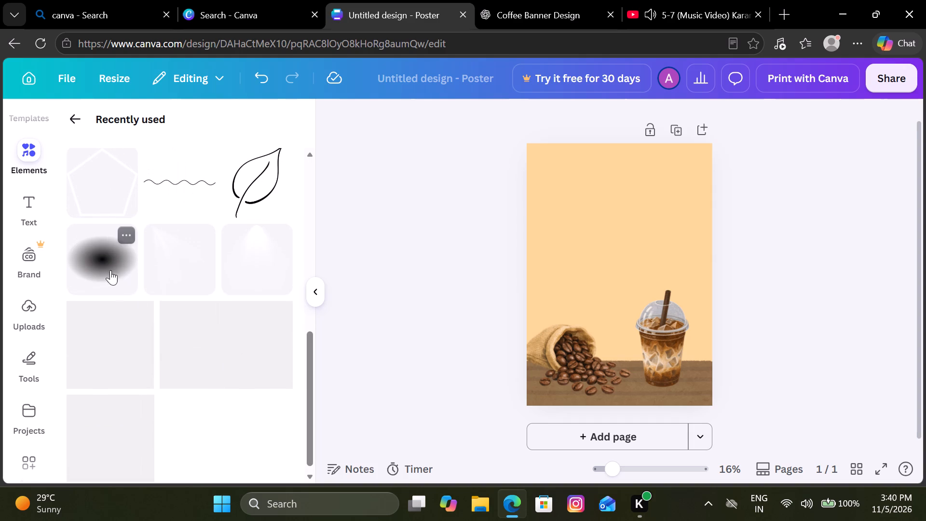
left_click(108, 265)
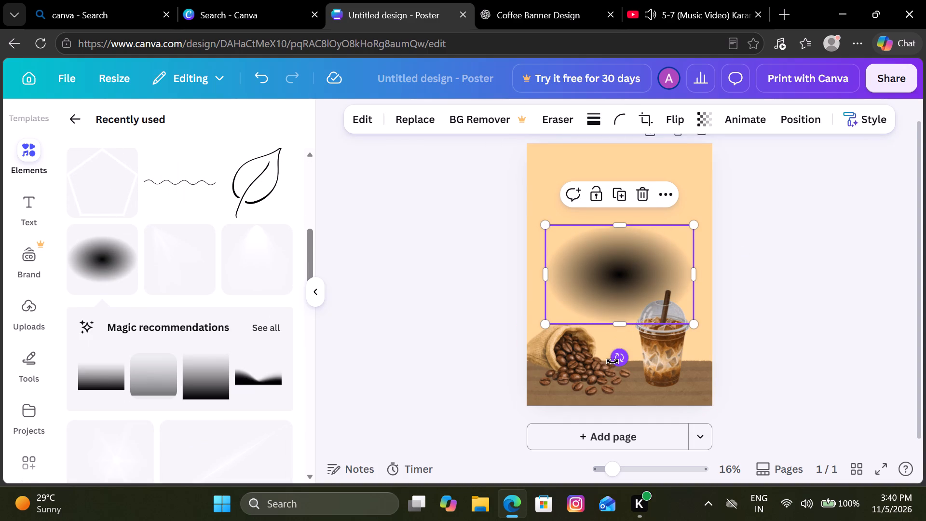
left_click_drag(613, 361, 681, 283)
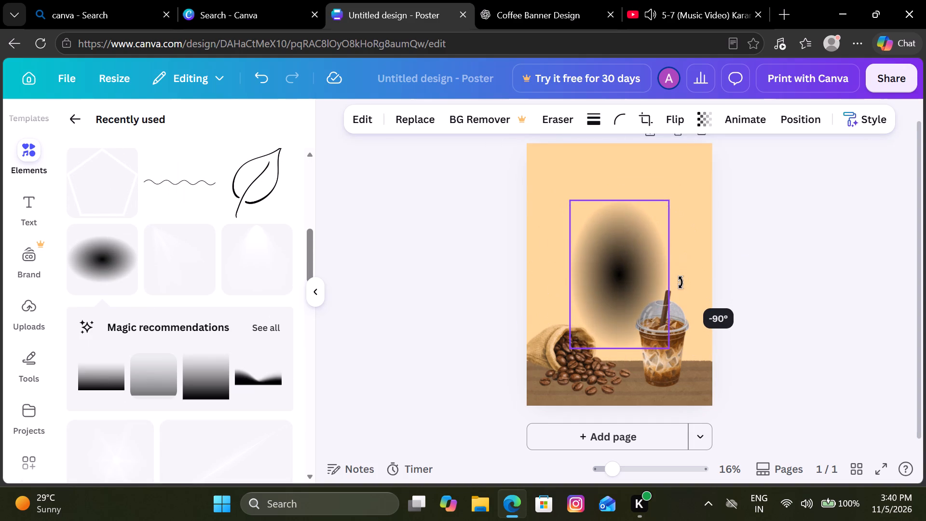
left_click_drag(681, 283, 680, 283)
Move the black oval shadow over the iced coffee cup and shrink it to slightly larger than the cup.
left_click_drag(626, 264, 665, 324)
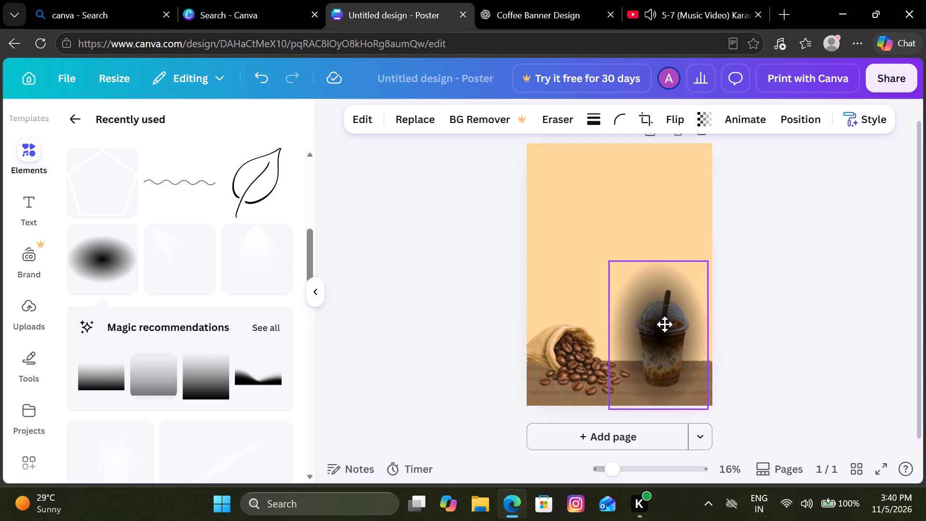
left_click_drag(665, 324, 665, 326)
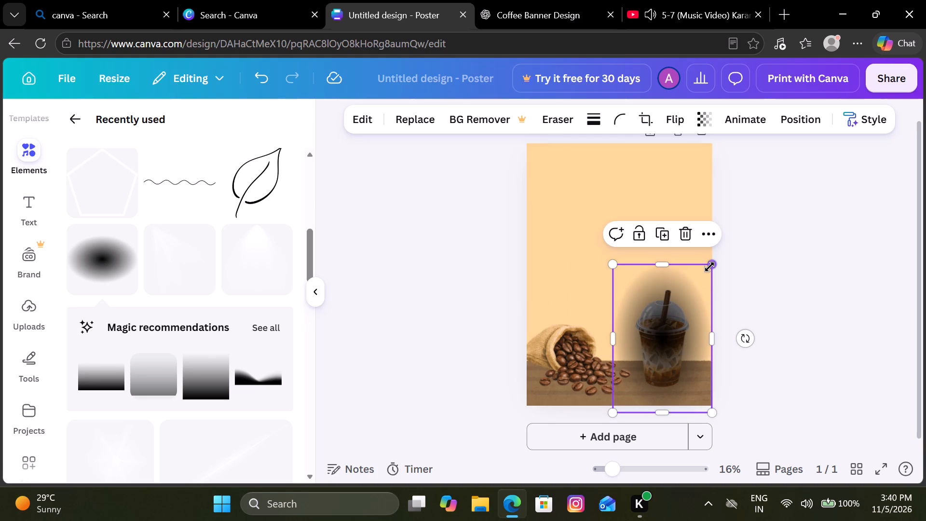
left_click_drag(712, 268, 691, 295)
left_click_drag(656, 339, 668, 325)
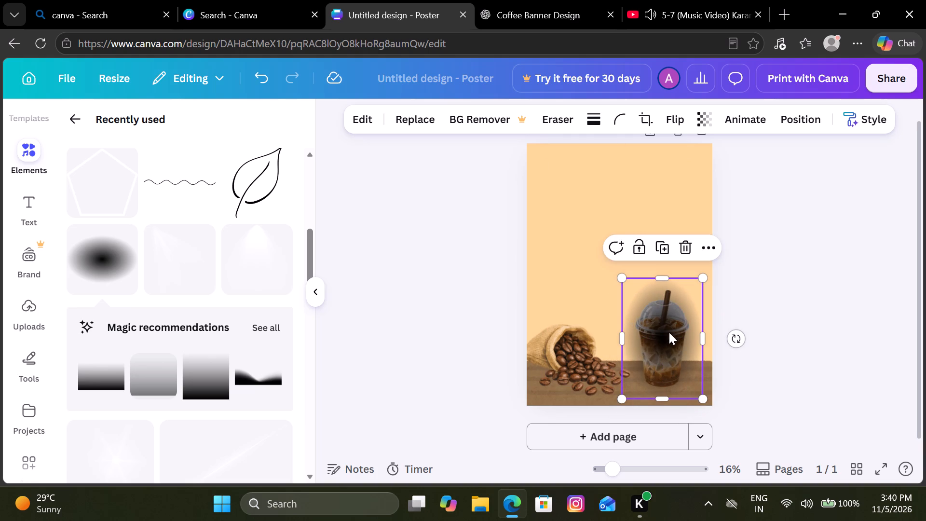
Send the black oval shadow backward so it sits behind the iced coffee cup.
left_click(706, 249)
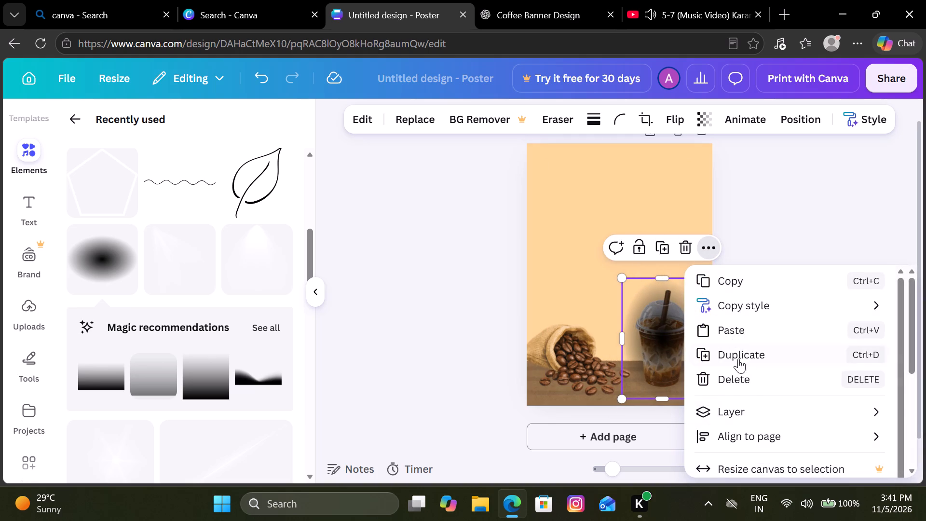
left_click(743, 409)
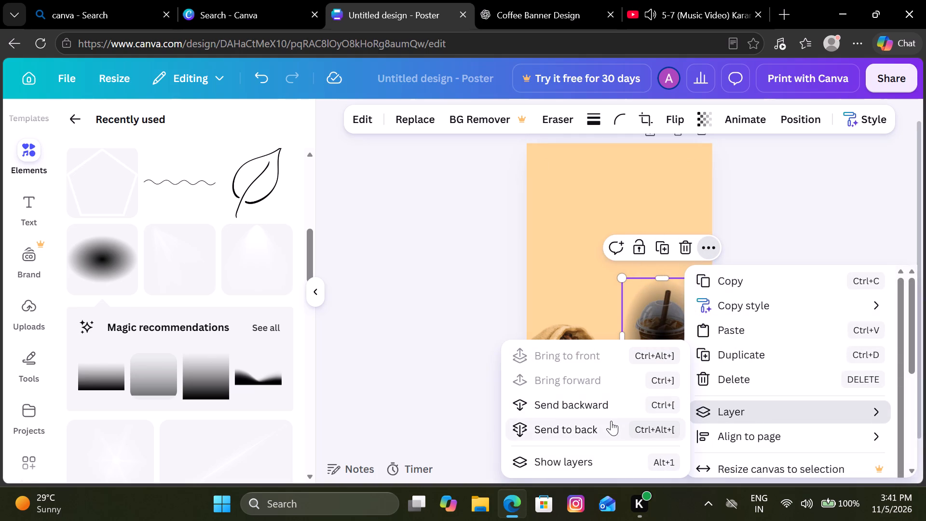
left_click(606, 407)
left_click(606, 407)
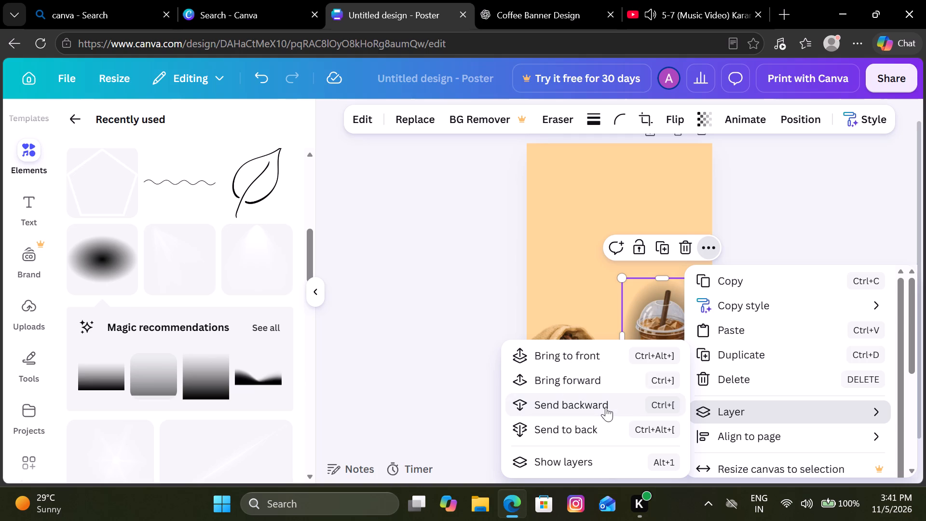
left_click(806, 204)
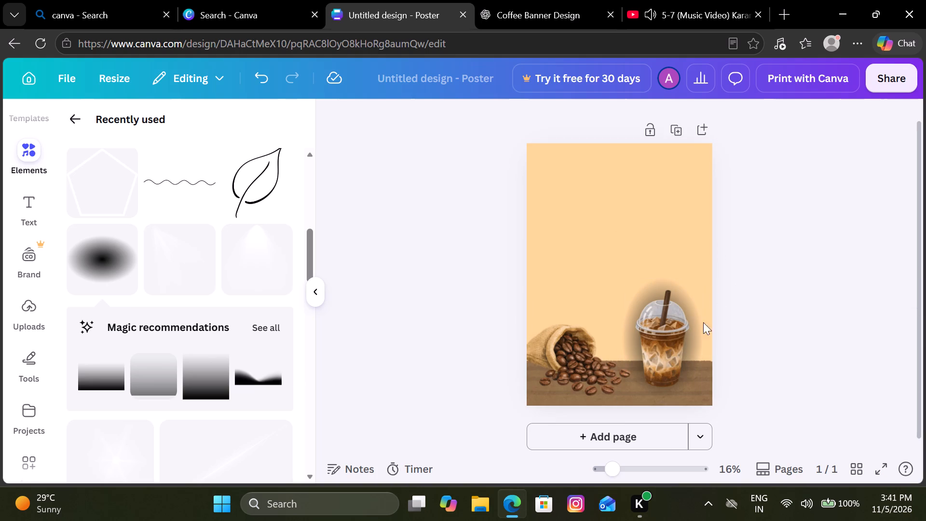
Lower the shadow slightly behind the cup, keeping it centered on the cup and reaching just past the page's bottom edge.
left_click_drag(703, 348, 703, 359)
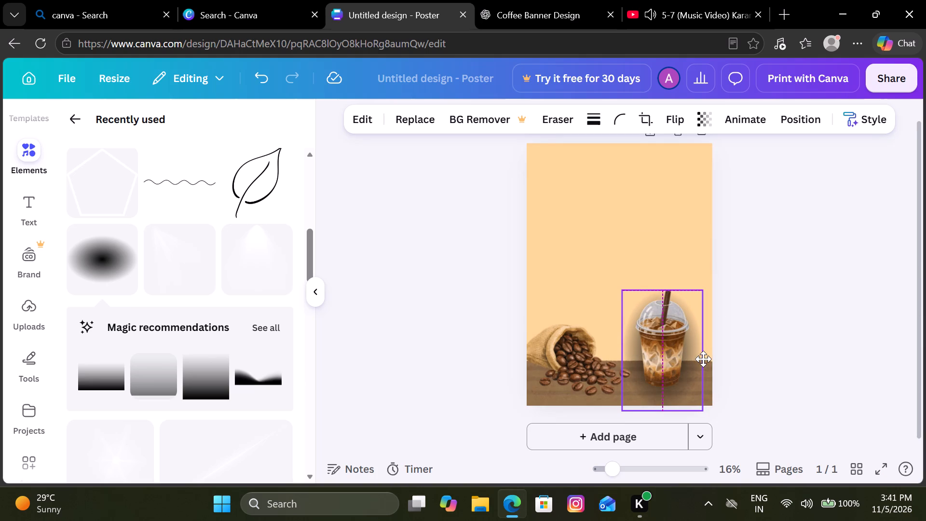
left_click_drag(703, 359, 703, 358)
left_click(784, 320)
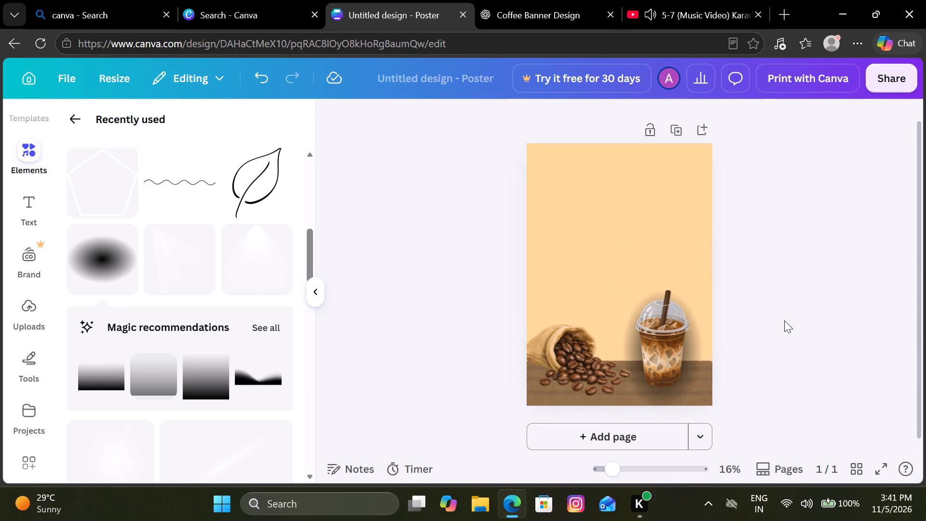
Add another black oval gradient from the recently used elements and place it over the coffee bean sack.
left_click(566, 360)
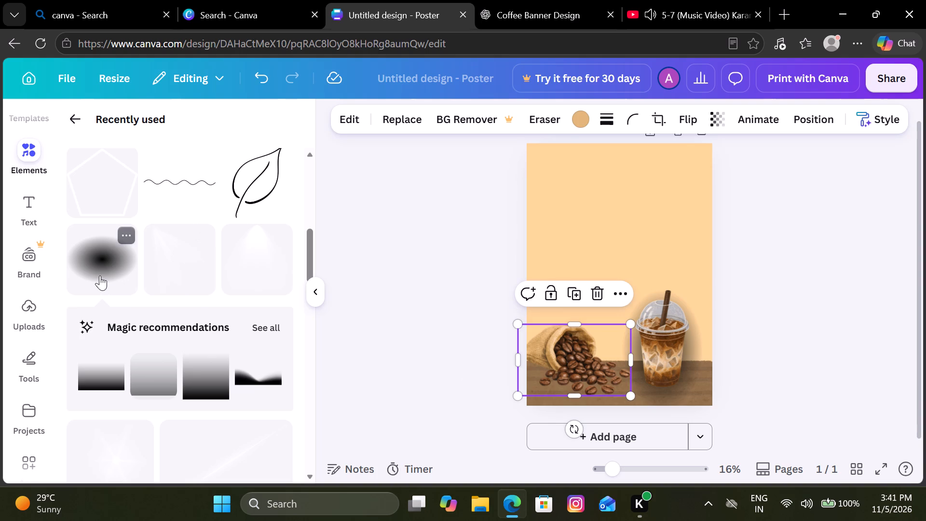
left_click(100, 275)
left_click_drag(620, 272, 567, 352)
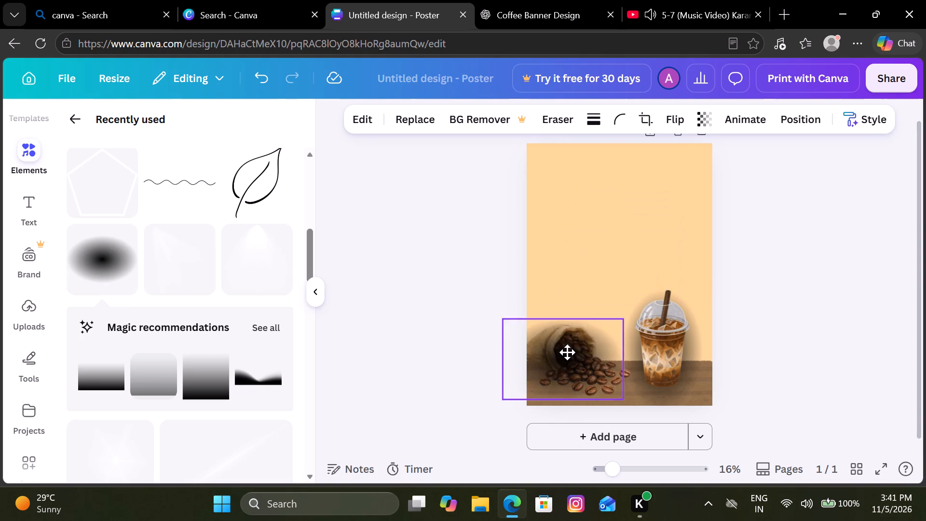
left_click_drag(567, 352, 565, 358)
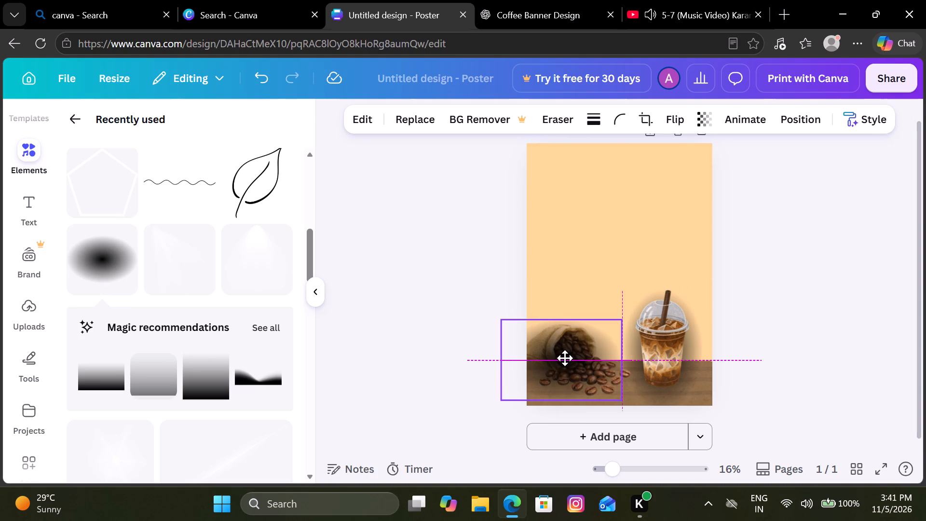
left_click_drag(565, 358, 566, 357)
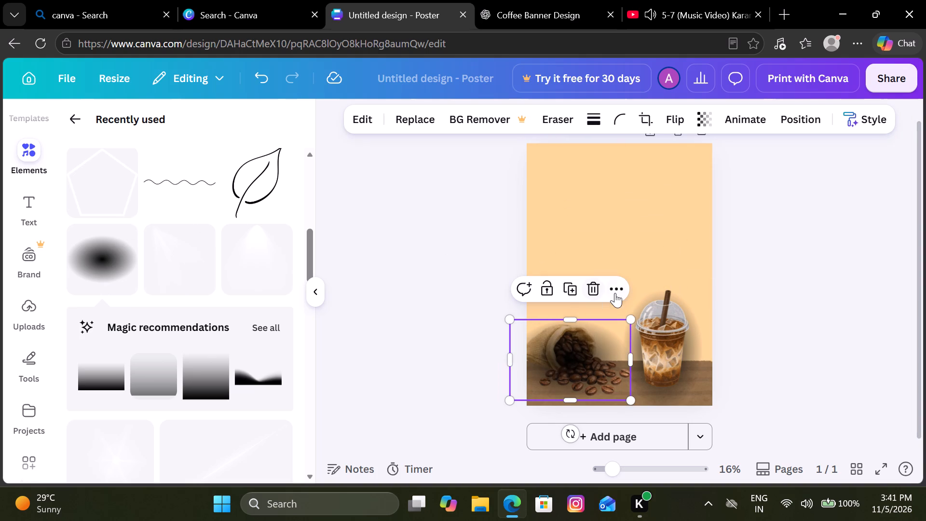
Send the new black oval shadow backward so it sits behind the coffee bean sack.
left_click(614, 292)
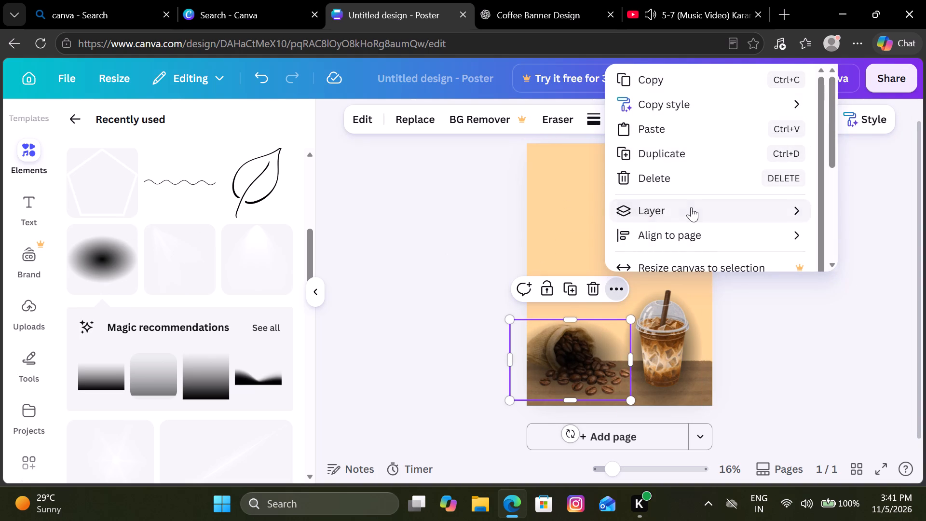
left_click(691, 207)
left_click(708, 205)
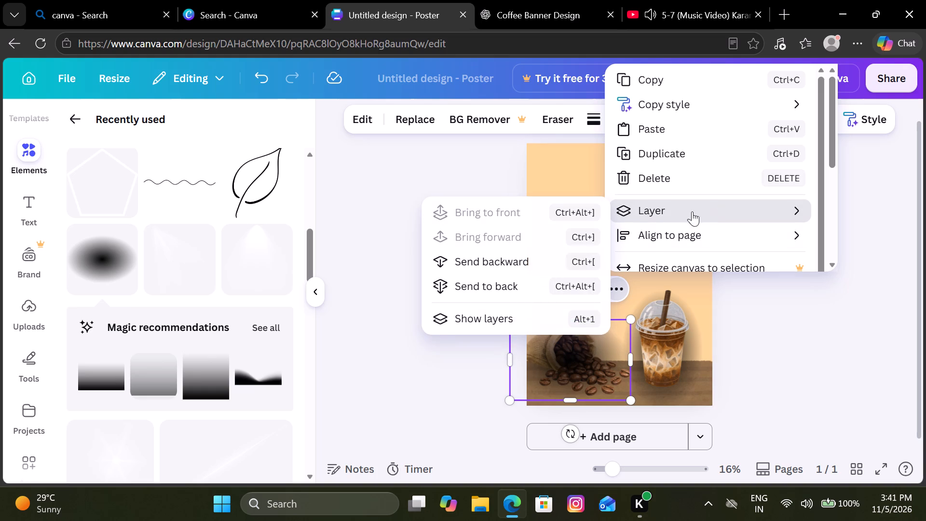
left_click(534, 265)
left_click(412, 394)
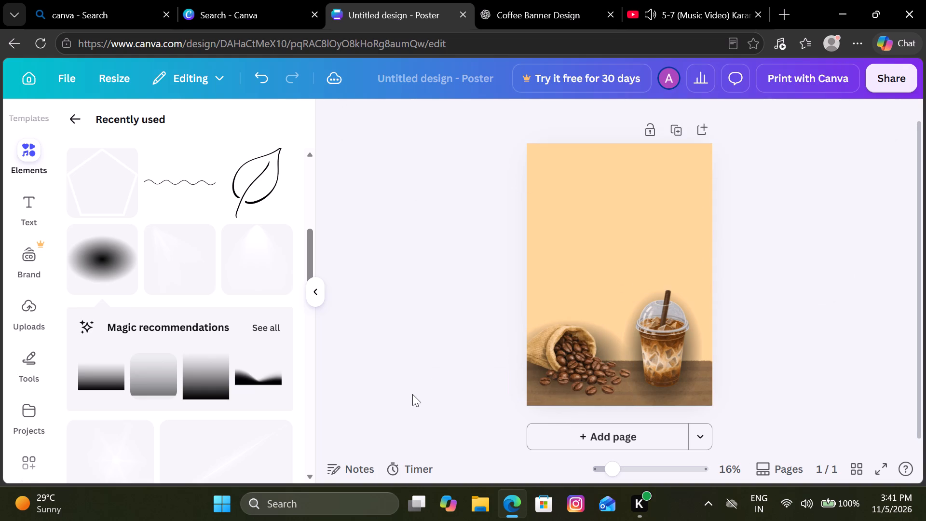
Add the grey rounded gradient from the magic recommendations and rotate it a quarter turn, with its dark side toward the page's right edge.
left_click(142, 379)
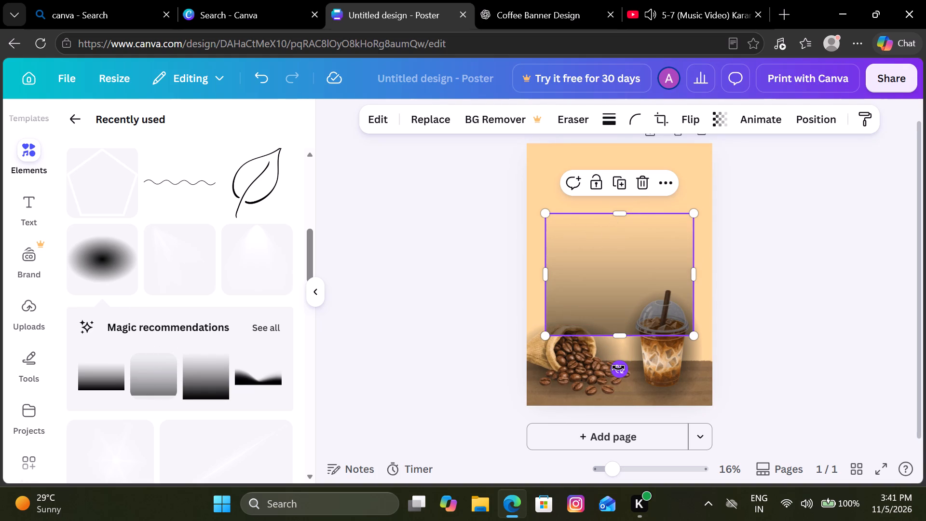
left_click_drag(618, 368, 742, 285)
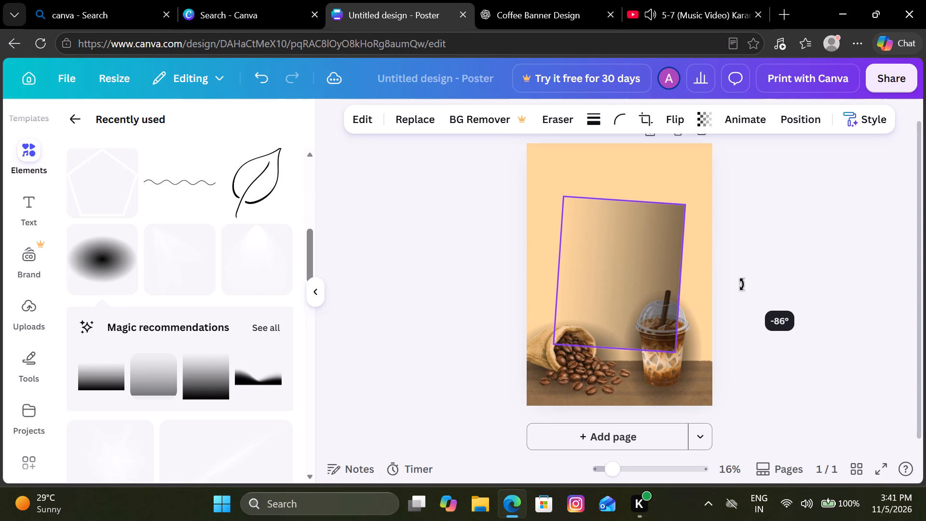
left_click_drag(742, 285, 743, 282)
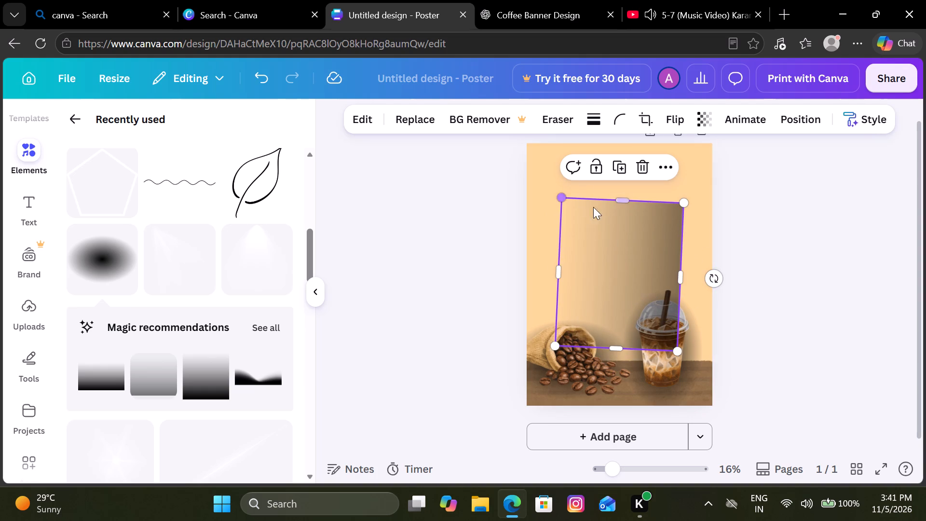
left_click_drag(719, 278, 717, 275)
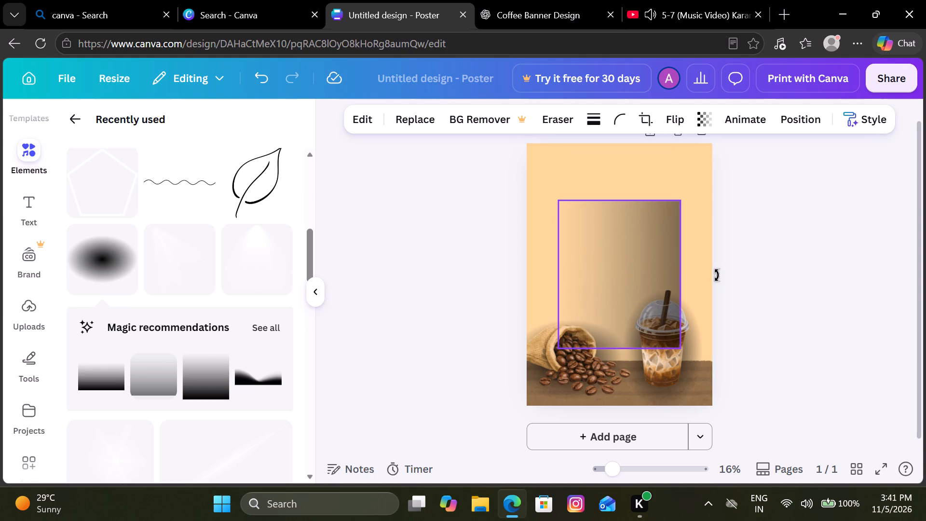
left_click_drag(717, 275, 716, 273)
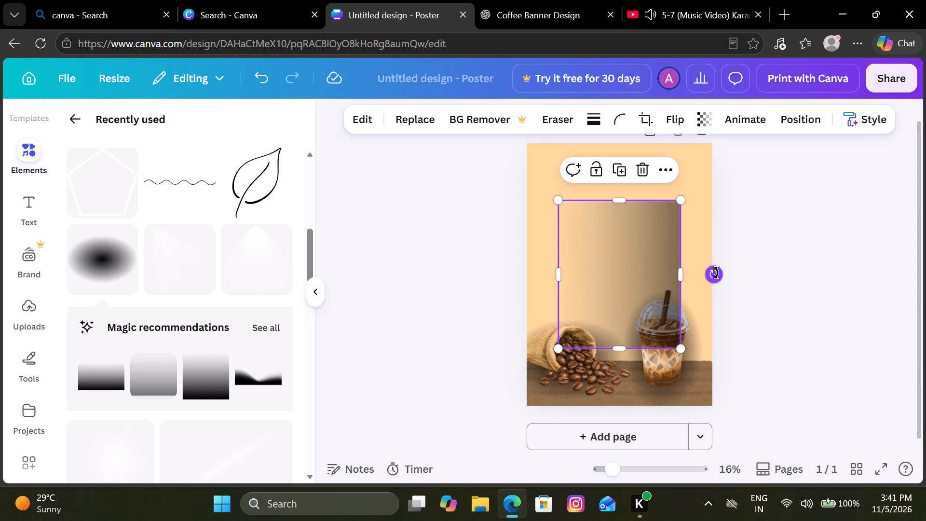
Enlarge and position the rotated gradient to span the page width from the page's top down to the table edge.
left_click_drag(678, 199, 703, 149)
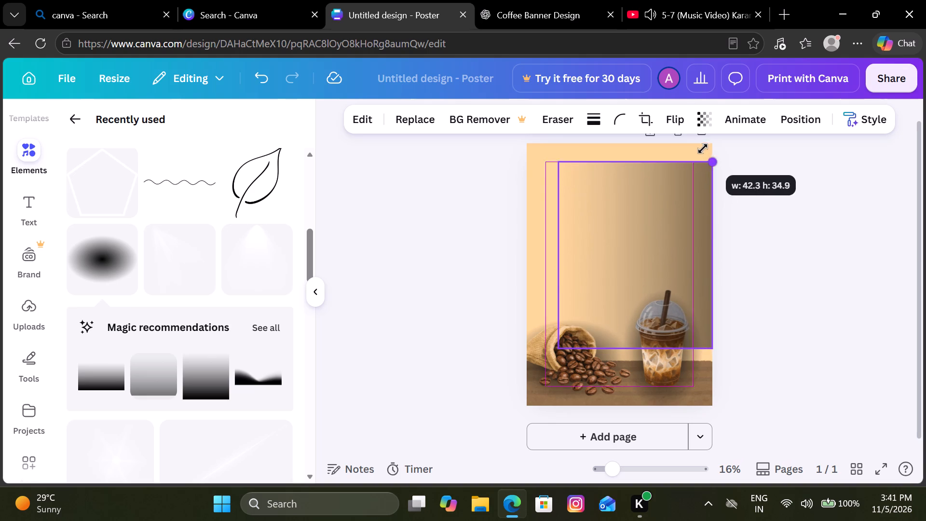
left_click_drag(703, 149, 703, 148)
left_click_drag(680, 208, 676, 193)
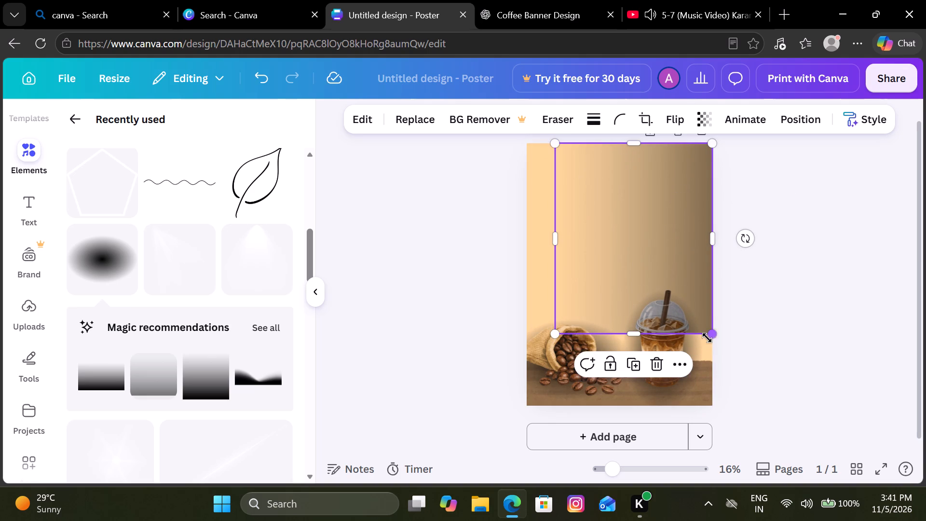
left_click_drag(714, 339, 711, 354)
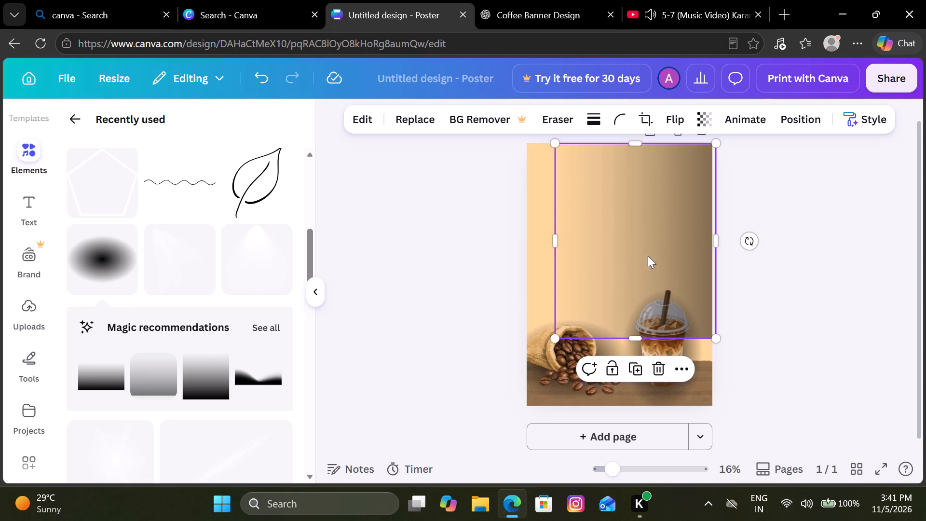
left_click_drag(633, 238, 628, 238)
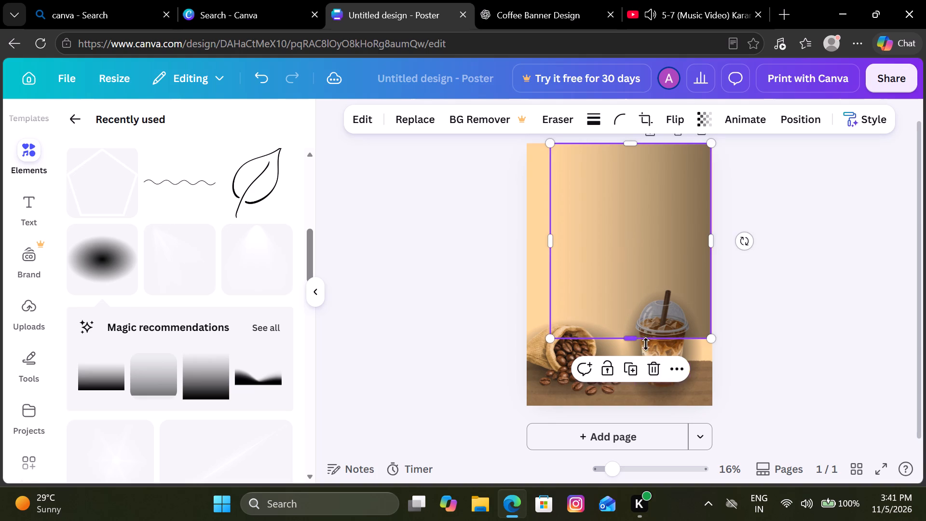
left_click(635, 343)
left_click_drag(635, 343, 634, 366)
left_click(809, 275)
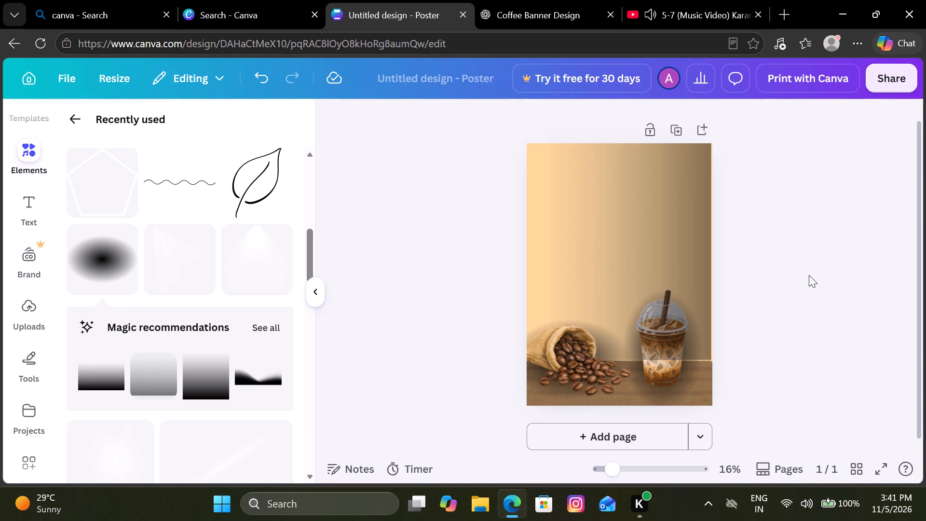
left_click(640, 262)
left_click_drag(551, 251, 531, 253)
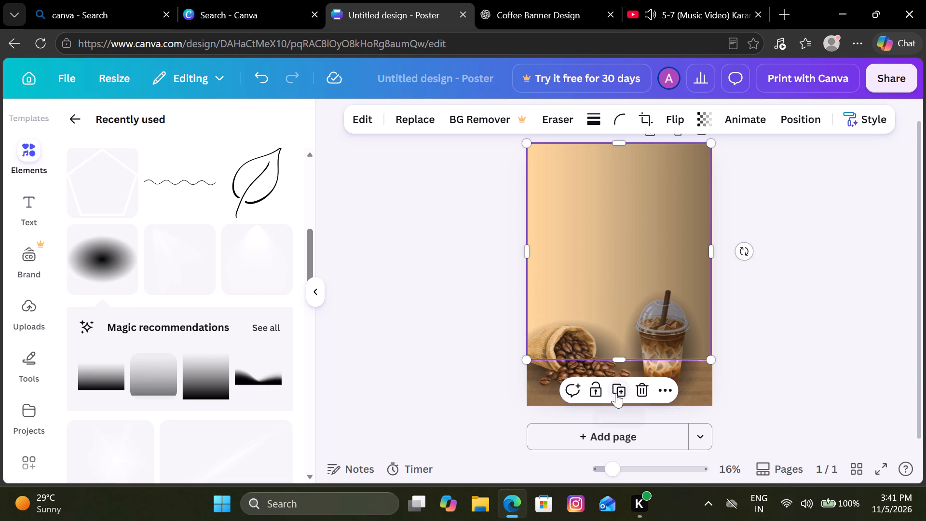
Send the large gradient backward layer by layer until it sits behind the iced coffee cup and coffee bean sack.
left_click(657, 393)
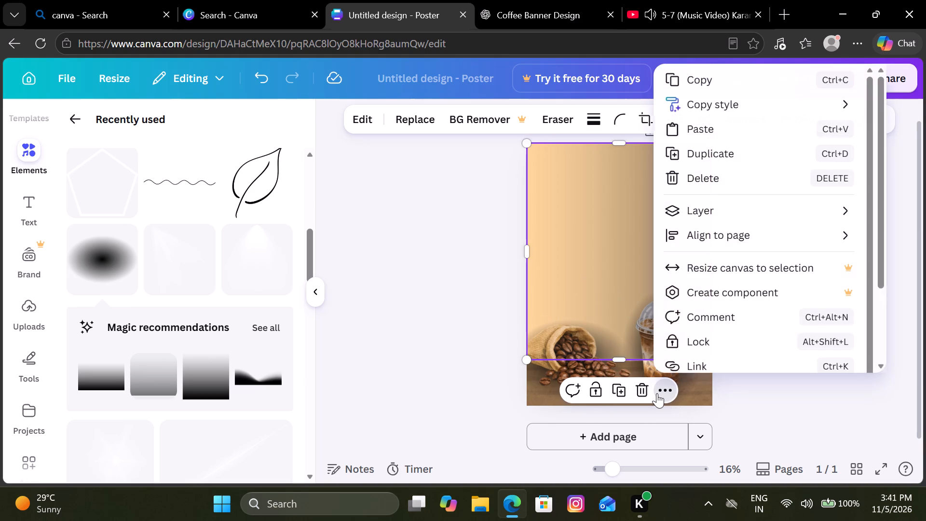
left_click(750, 212)
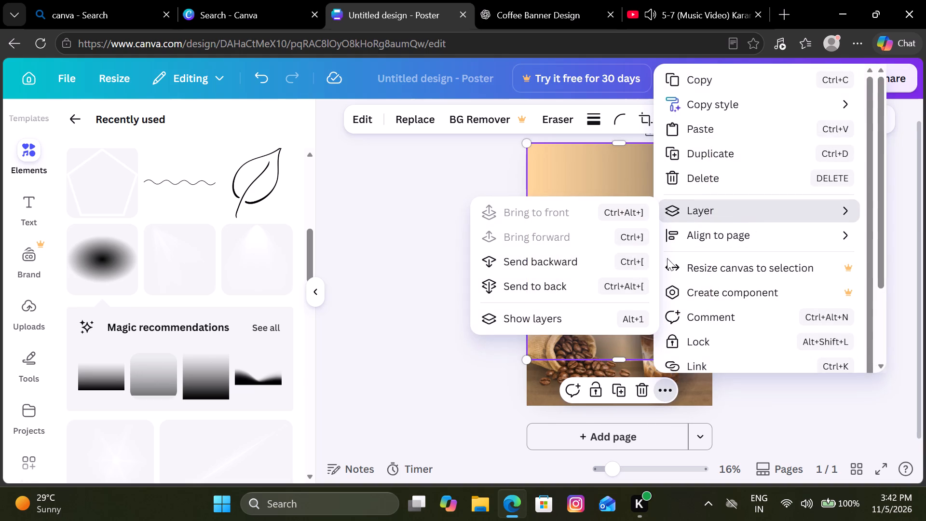
left_click(581, 269)
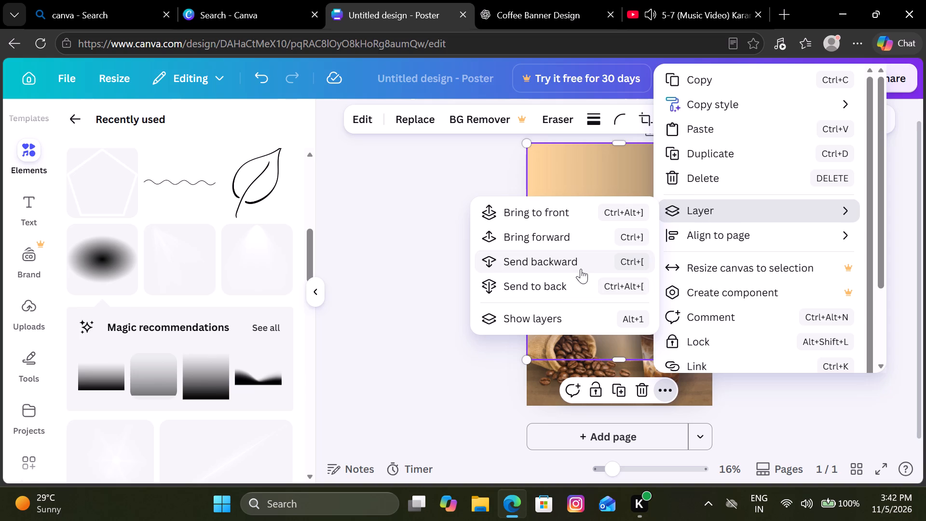
left_click(383, 263)
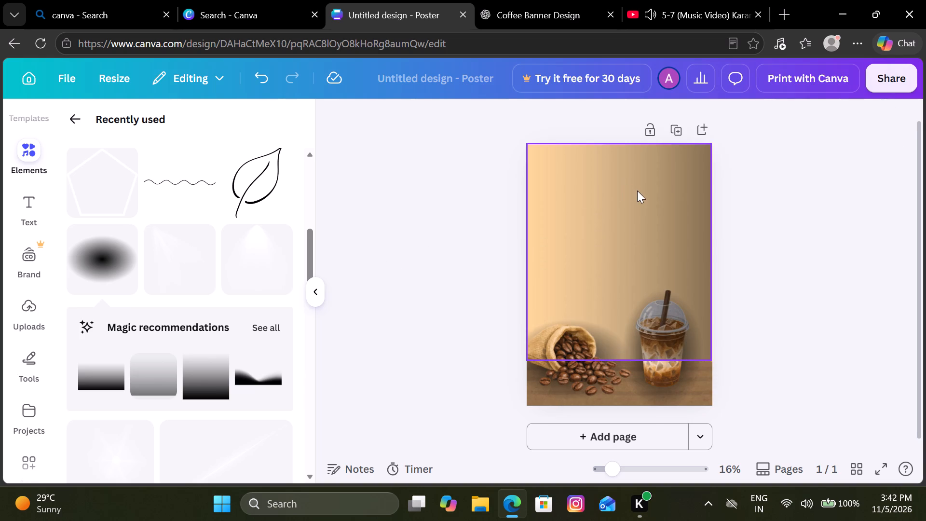
left_click(637, 190)
left_click(659, 389)
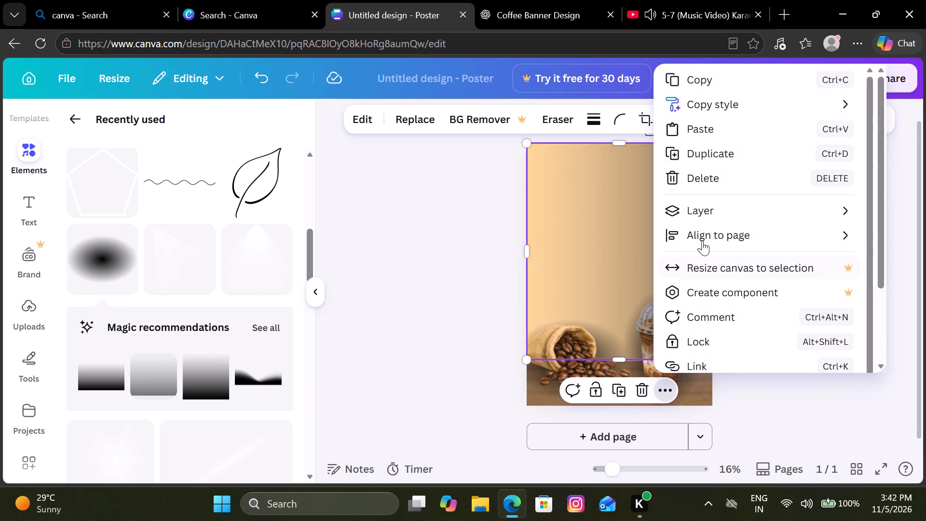
left_click(721, 206)
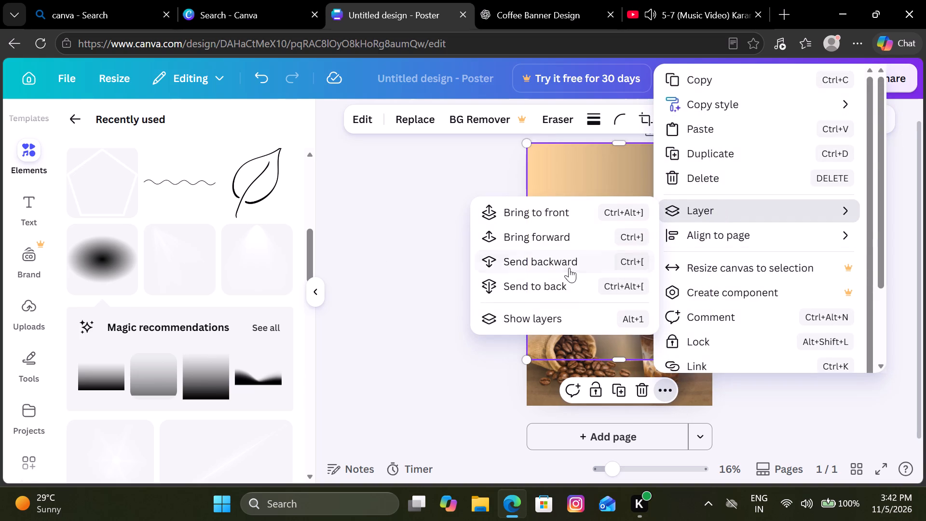
left_click(569, 268)
left_click(391, 290)
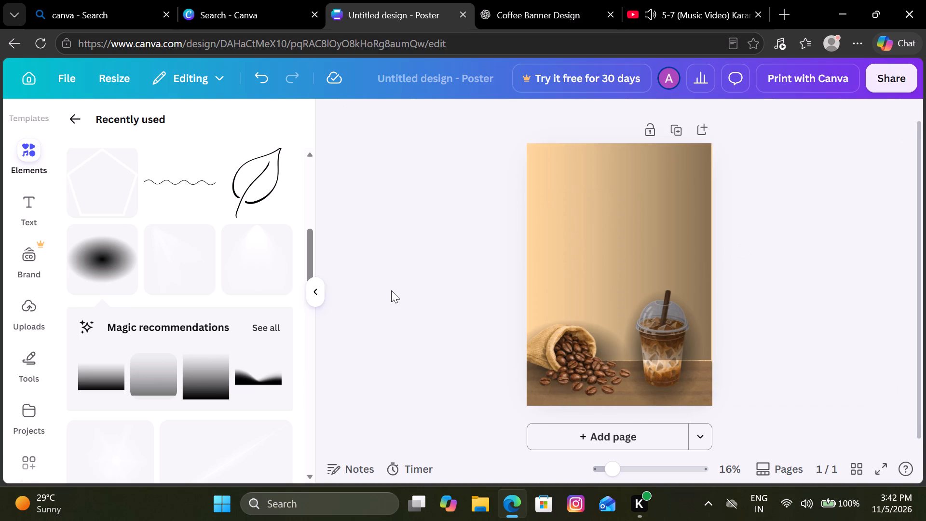
left_click(631, 241)
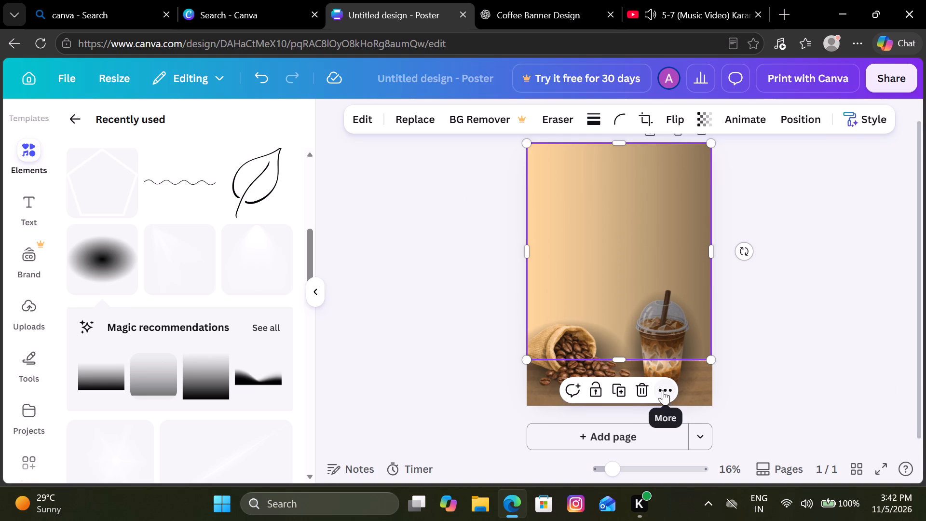
left_click(808, 330)
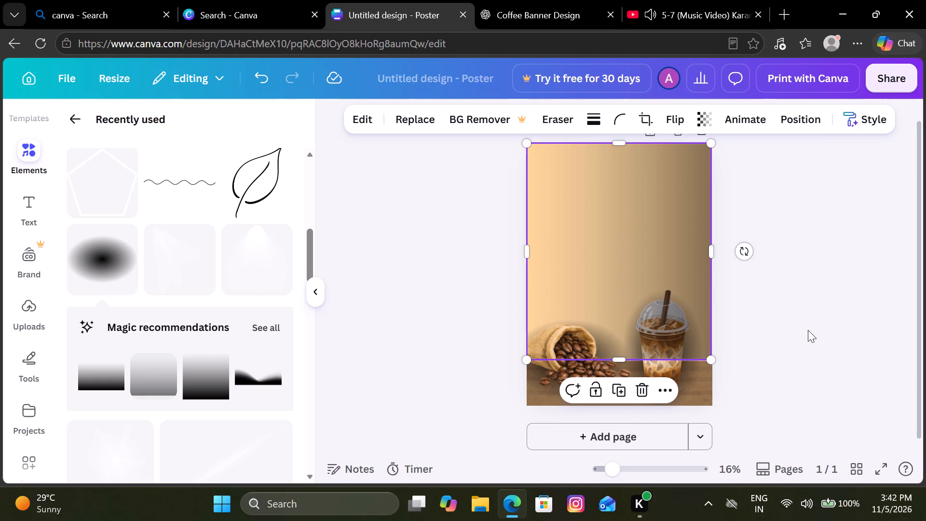
left_click(599, 263)
left_click(664, 382)
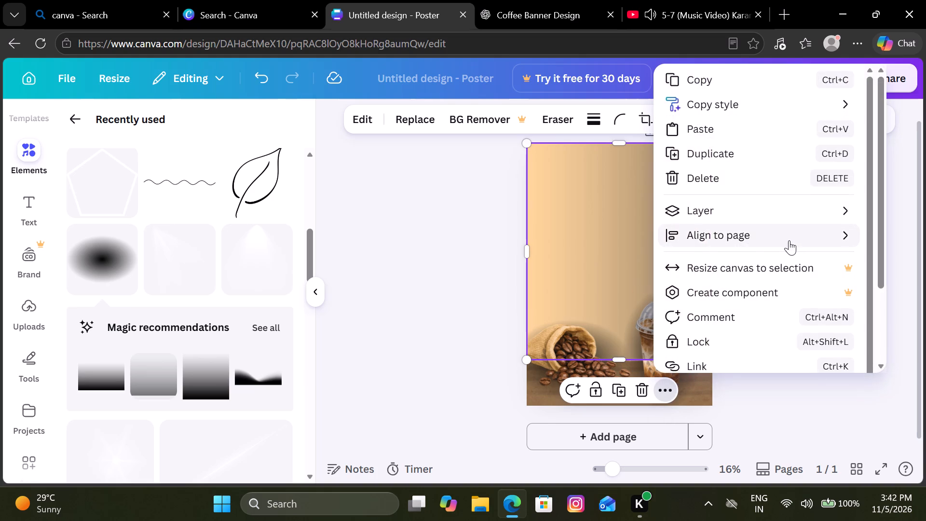
left_click(771, 214)
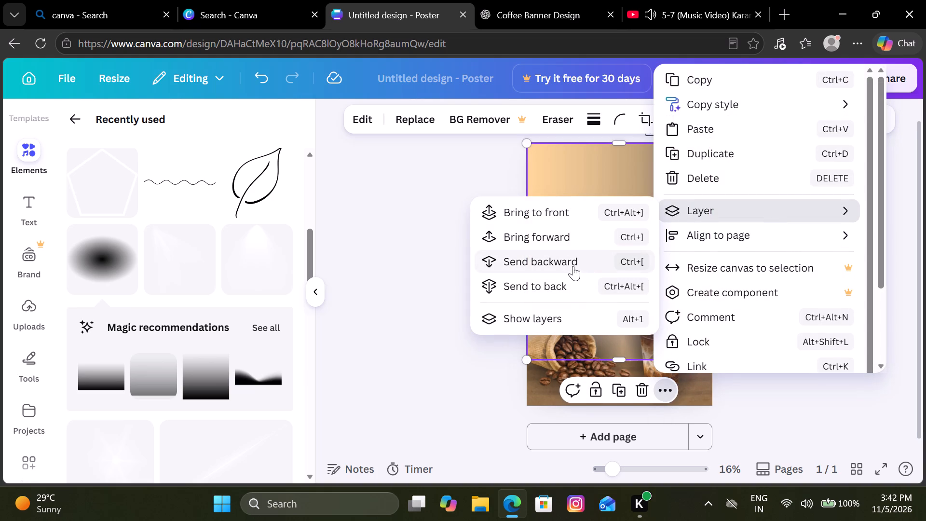
left_click(573, 266)
left_click(573, 266)
triple_click(573, 266)
left_click(436, 255)
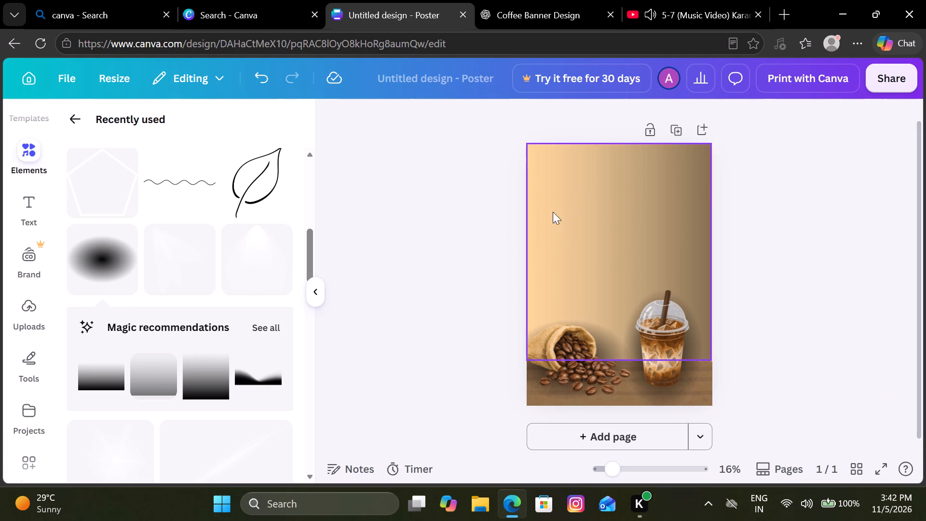
Duplicate the large background gradient and flip the copy so its dark side faces the page's left edge.
left_click(594, 200)
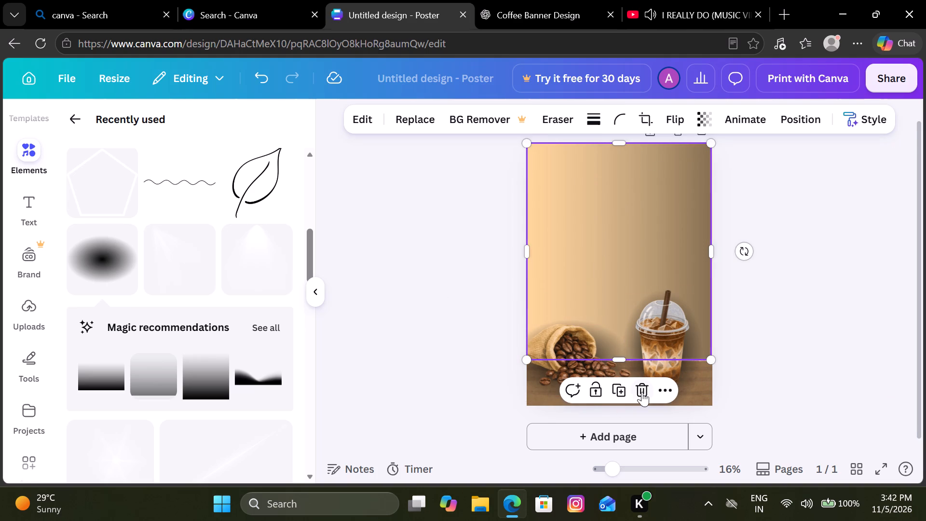
left_click(612, 393)
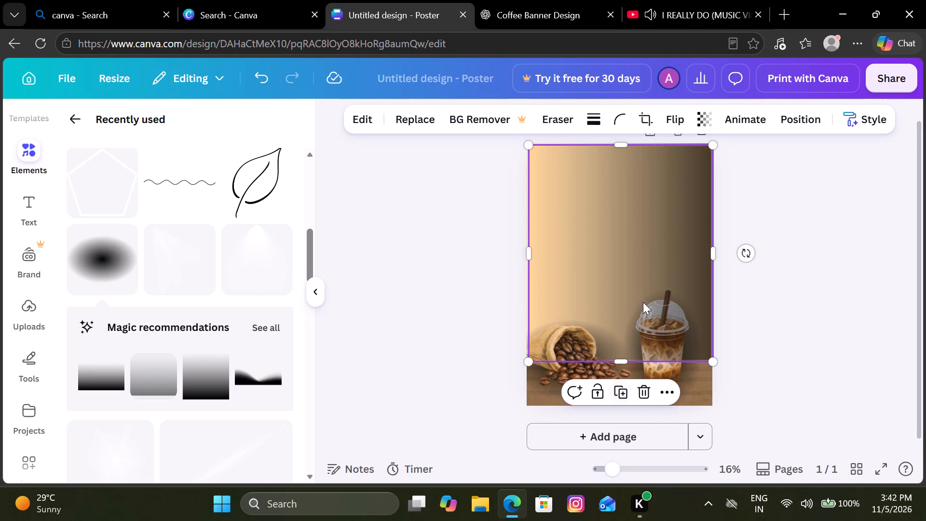
left_click(671, 129)
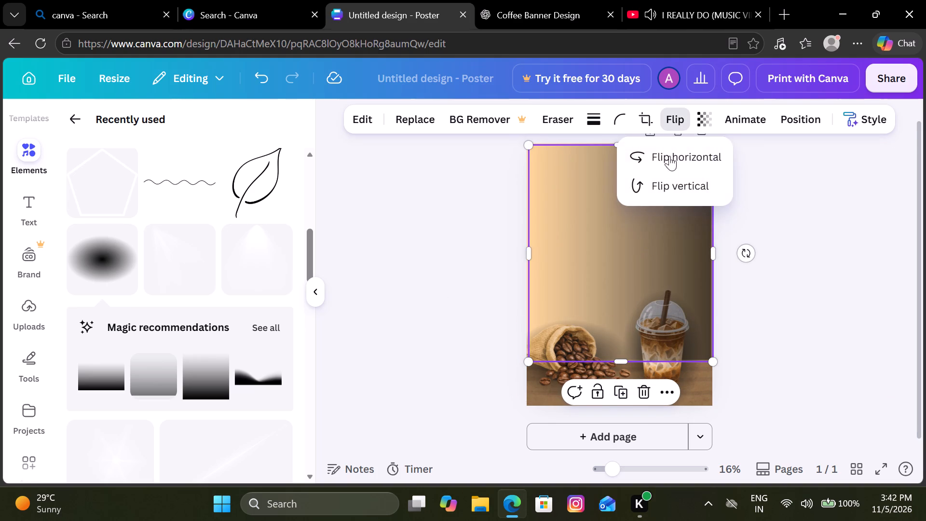
left_click(670, 161)
left_click(671, 185)
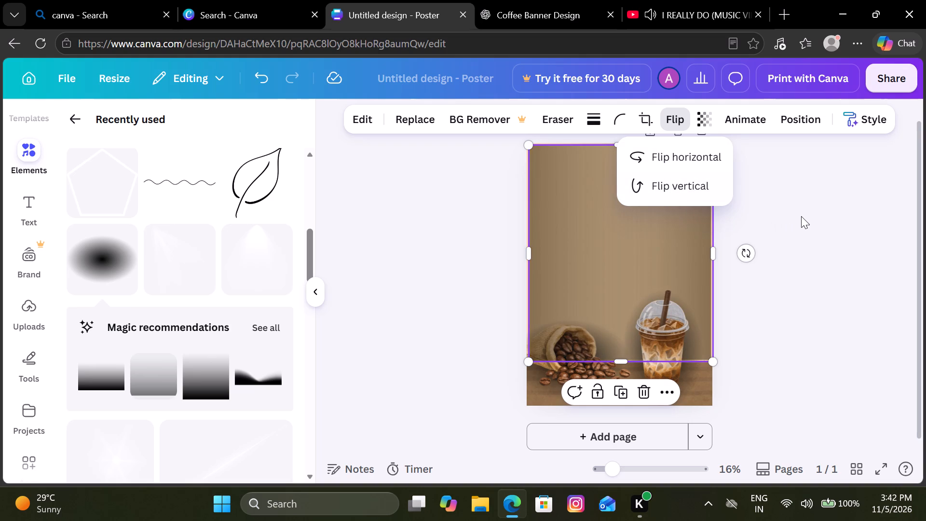
left_click(801, 216)
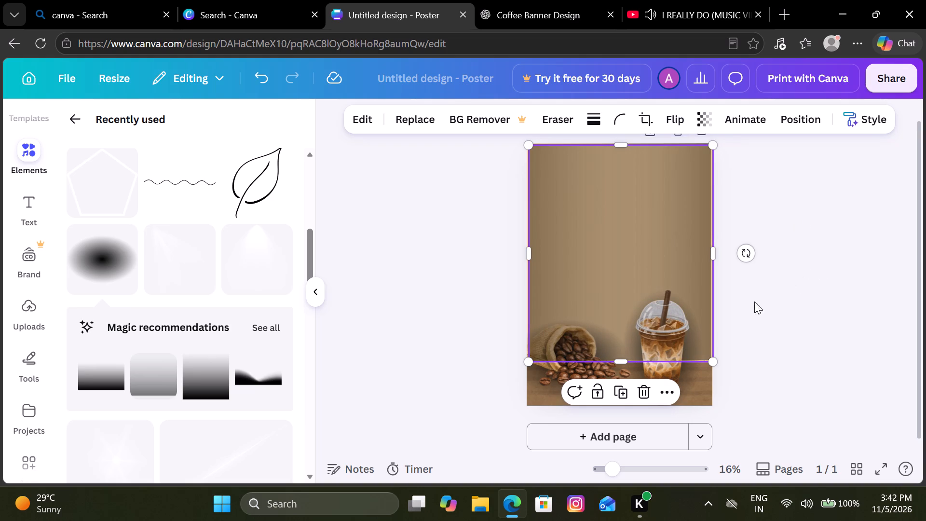
Send the flipped gradient backward layer by layer until it sits behind the iced coffee cup and coffee bean sack.
left_click(665, 387)
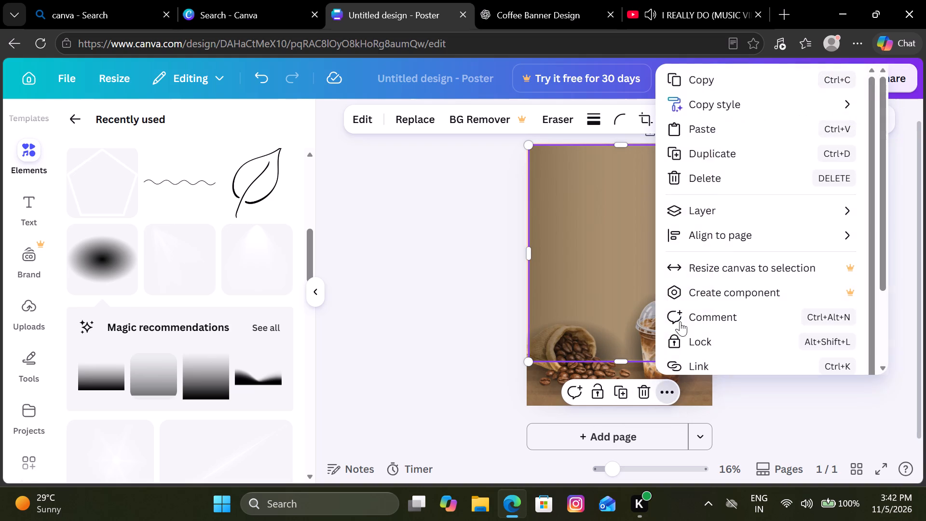
left_click(753, 201)
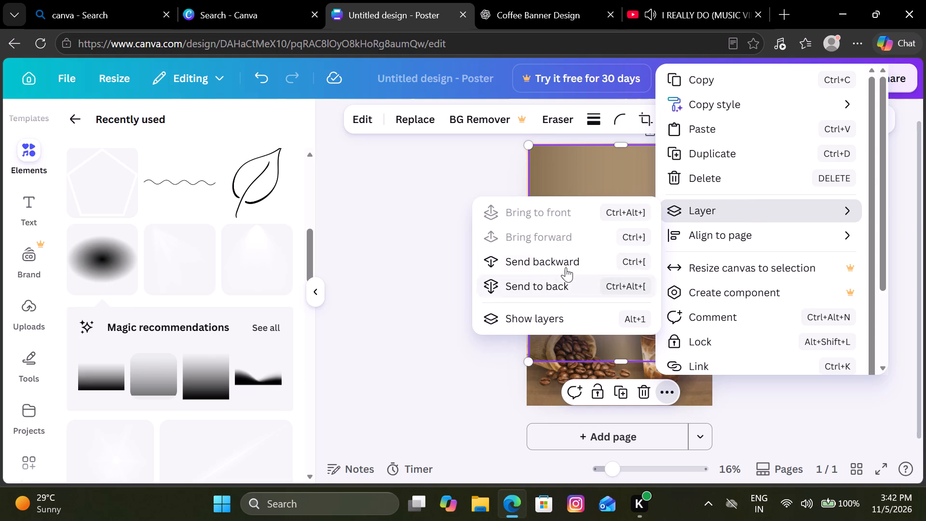
triple_click(563, 264)
left_click(563, 264)
double_click(563, 264)
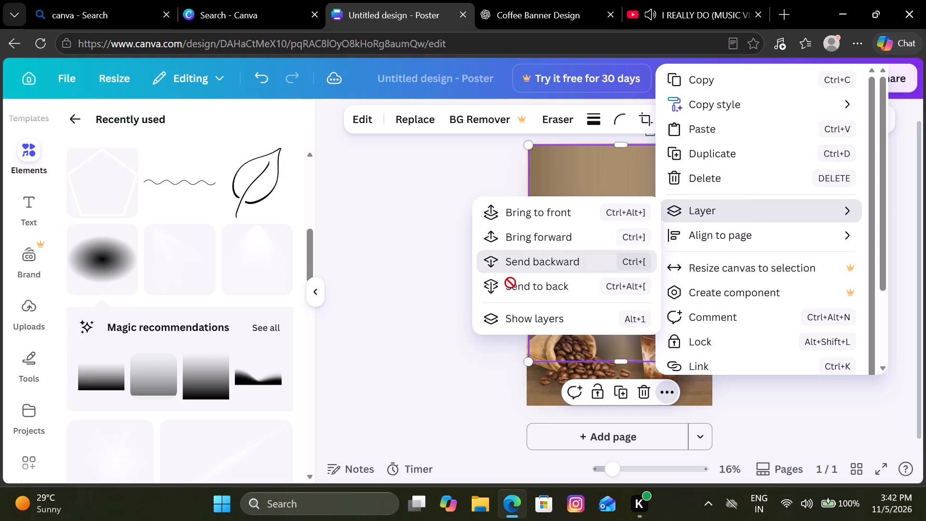
left_click(385, 238)
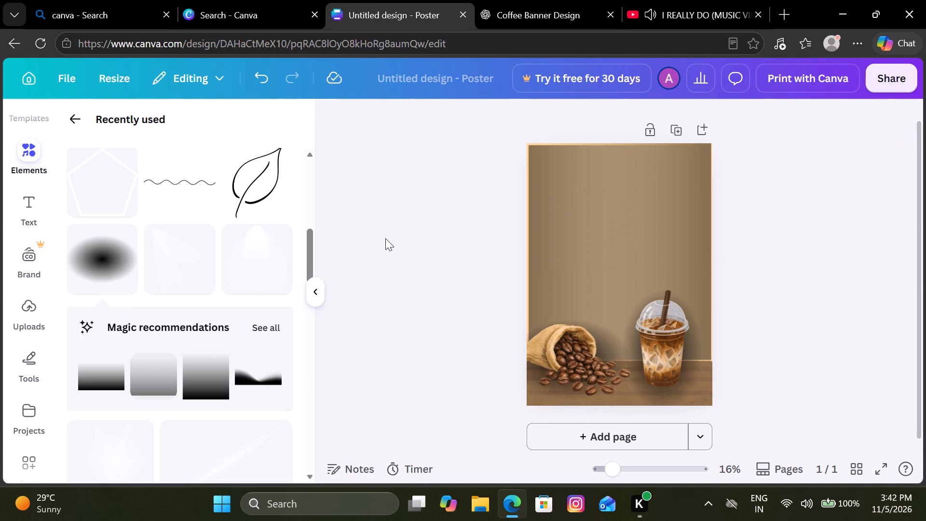
Shift the background gradient to line up with the page sides and stretch its lower edge slightly past the table edge.
left_click(619, 298)
left_click(619, 356)
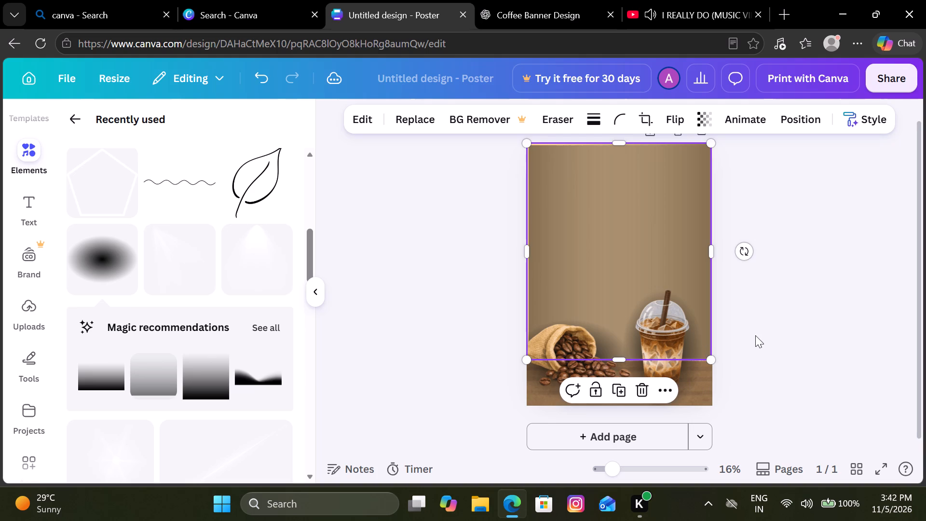
left_click(756, 335)
left_click(609, 336)
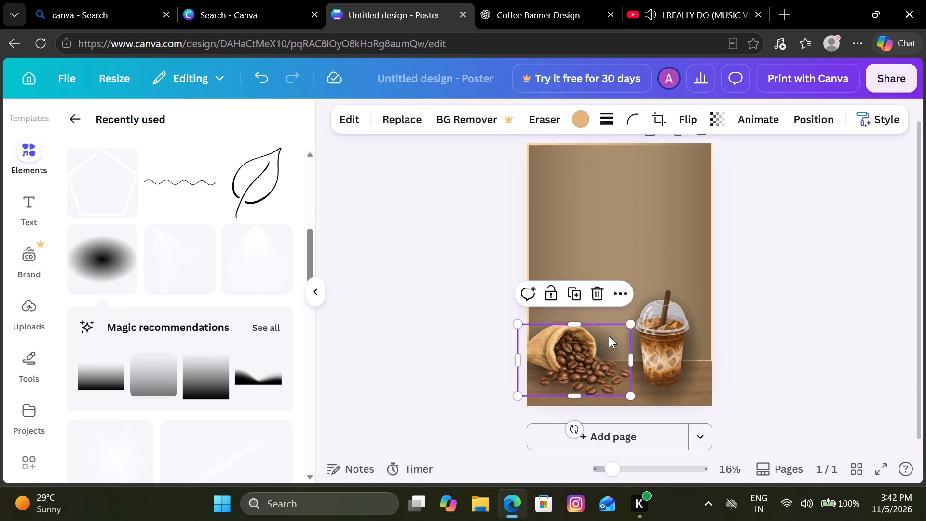
left_click(637, 241)
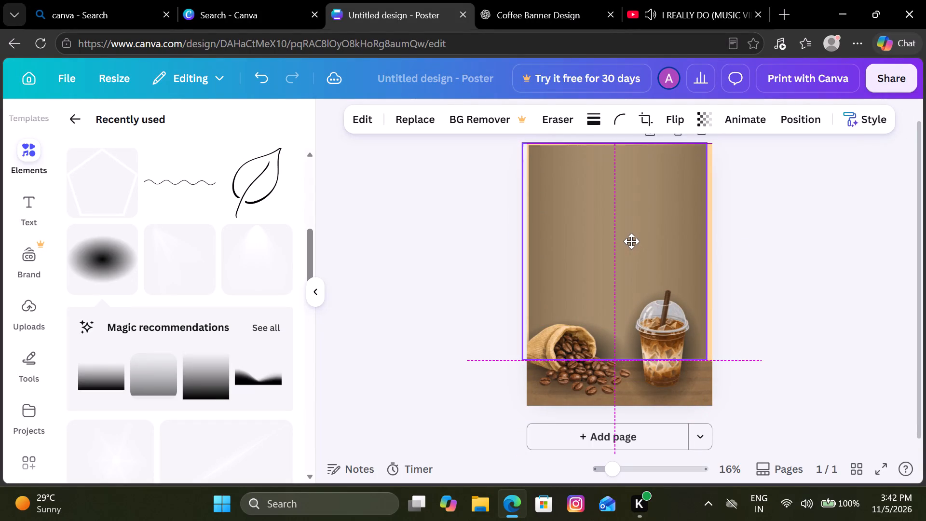
left_click(640, 242)
left_click_drag(640, 242, 639, 242)
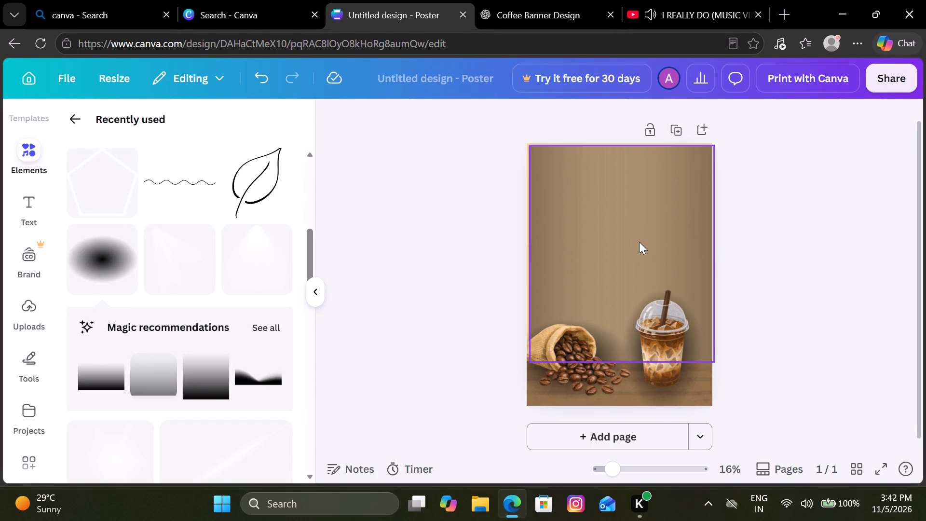
left_click_drag(639, 242, 617, 236)
left_click_drag(617, 236, 625, 257)
left_click(625, 257)
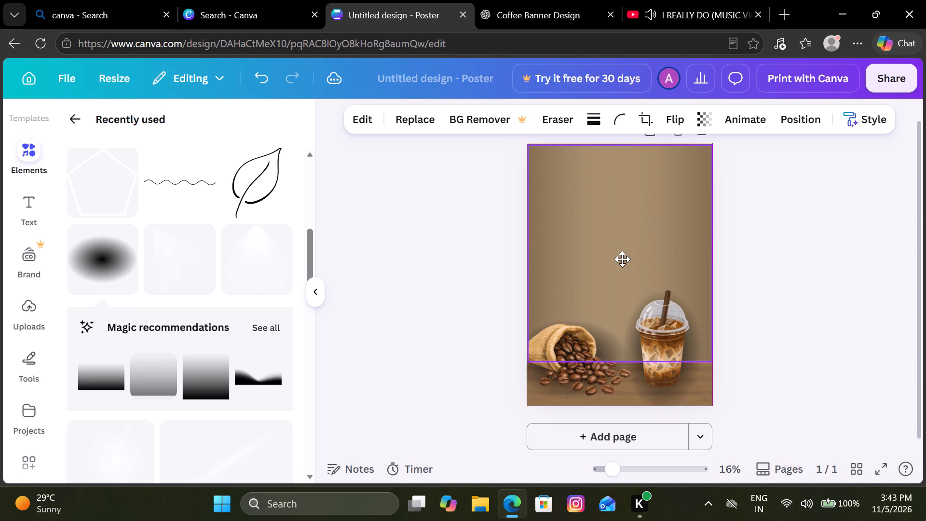
left_click(623, 361)
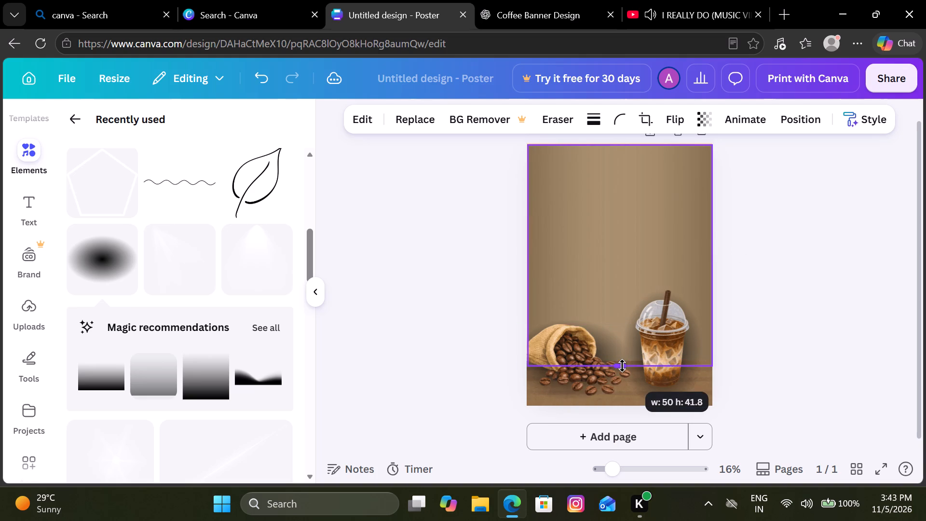
left_click(803, 301)
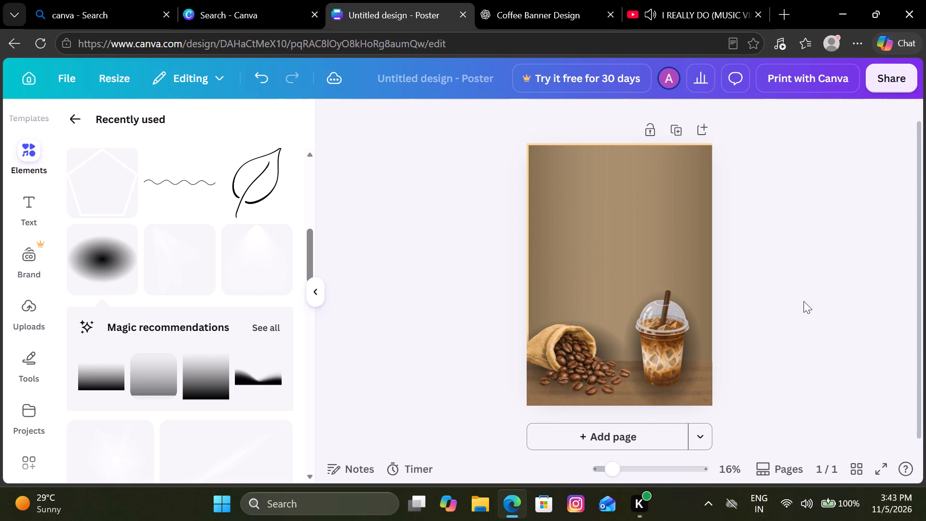
Recolour the table with the lighter golden-brown gray orange from its photo colours, after trying the pale peach design colour.
left_click(697, 388)
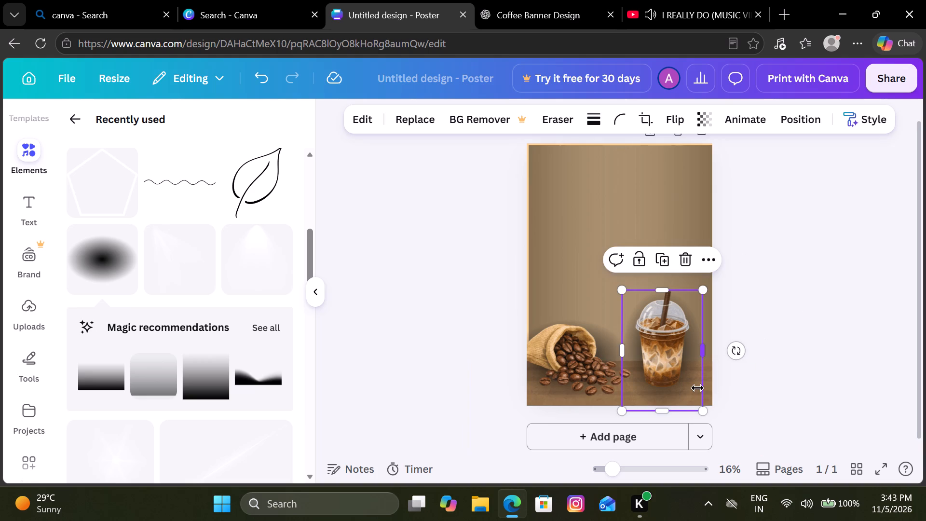
left_click(584, 402)
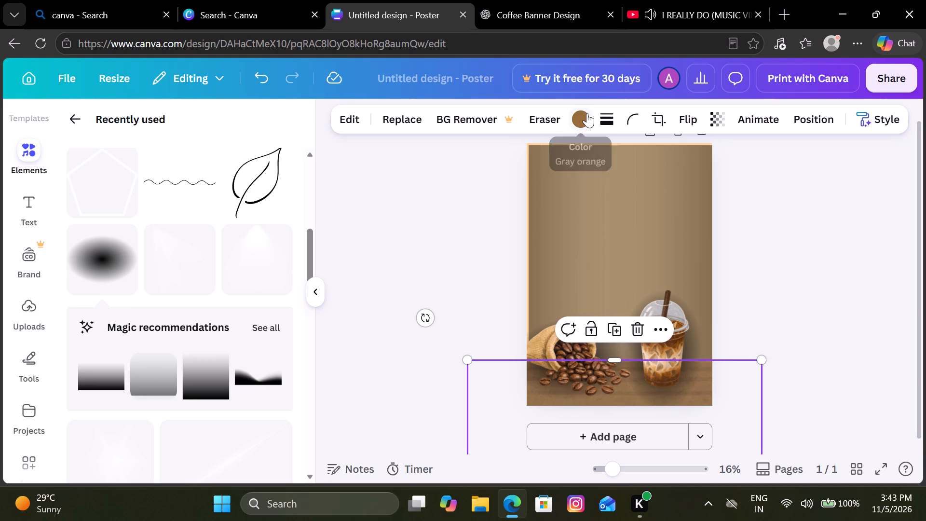
left_click(587, 113)
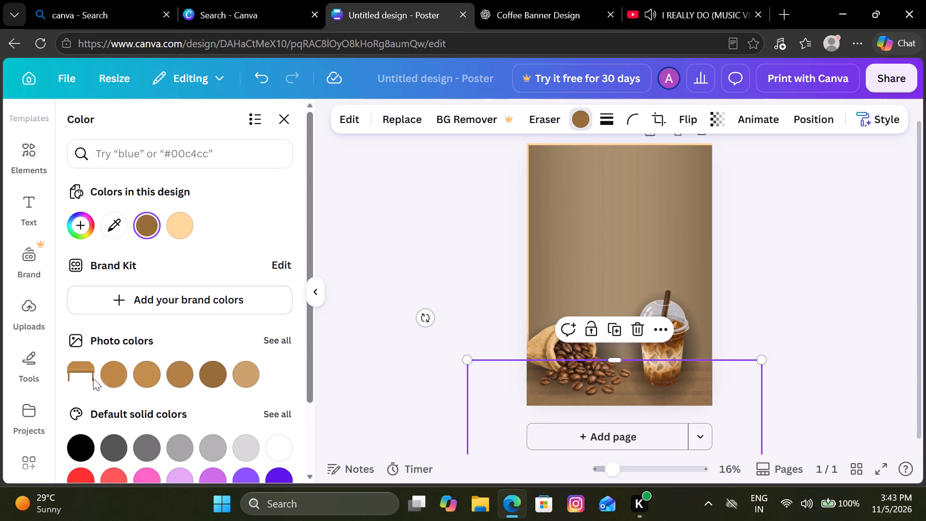
left_click_drag(248, 372, 177, 223)
left_click(177, 223)
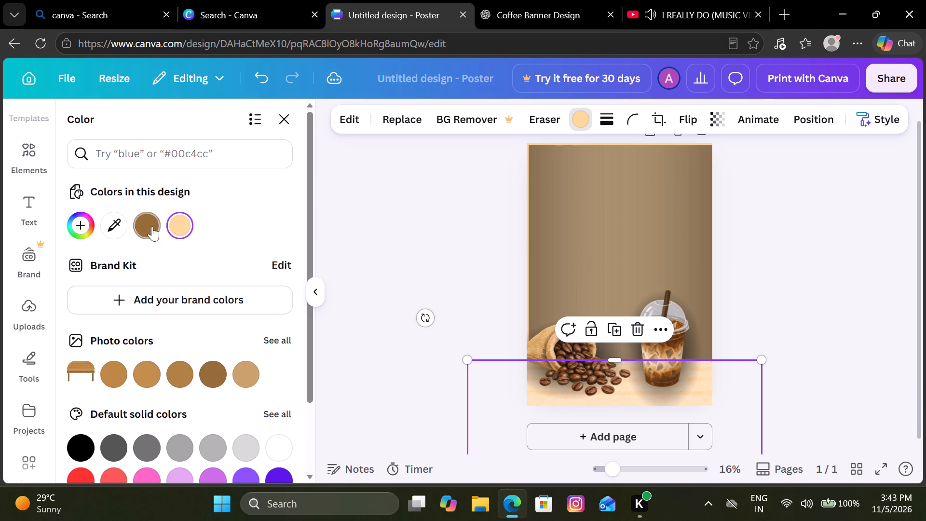
left_click(151, 226)
left_click(145, 372)
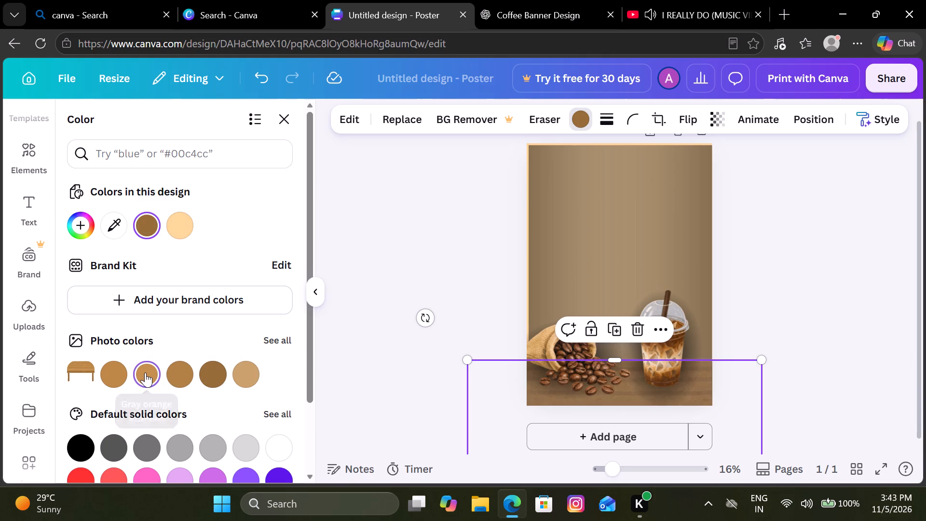
left_click(436, 300)
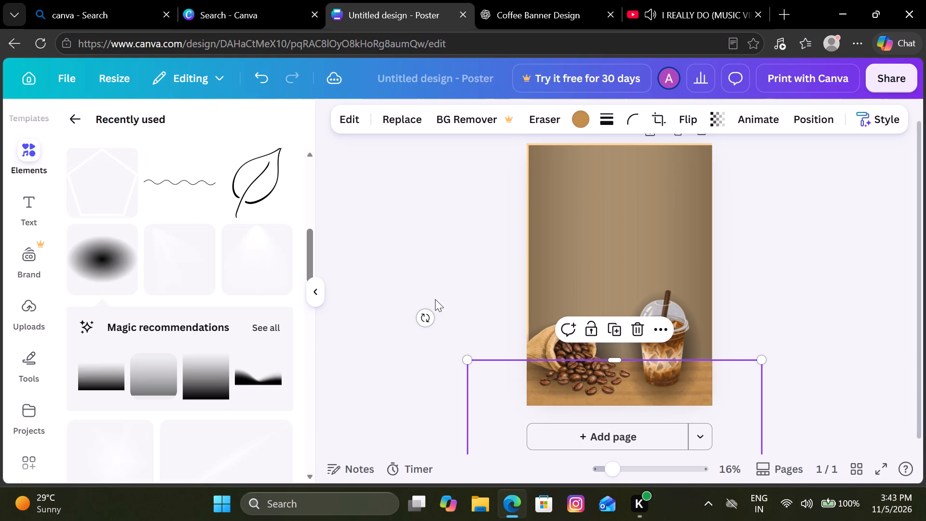
Align the background gradient with the page's top and the table edge, and adjust its width at the page's left edge.
left_click(617, 227)
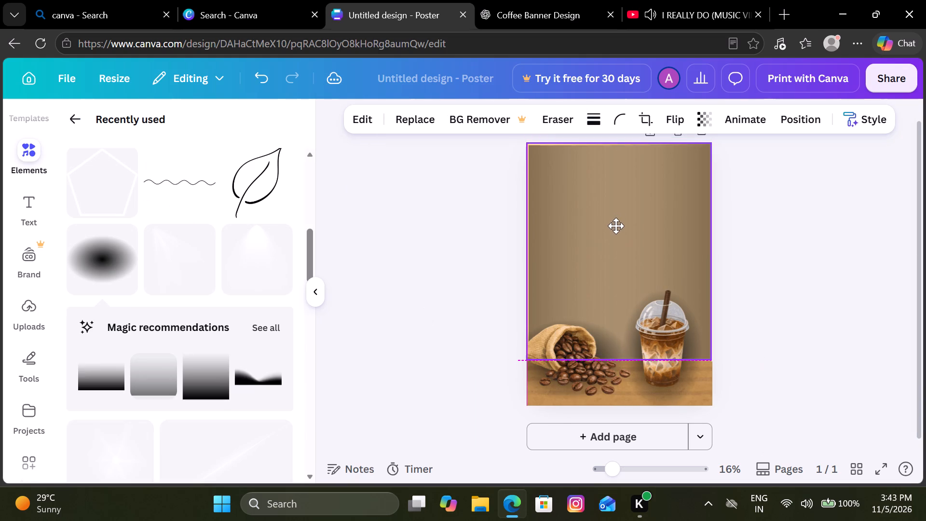
left_click(487, 271)
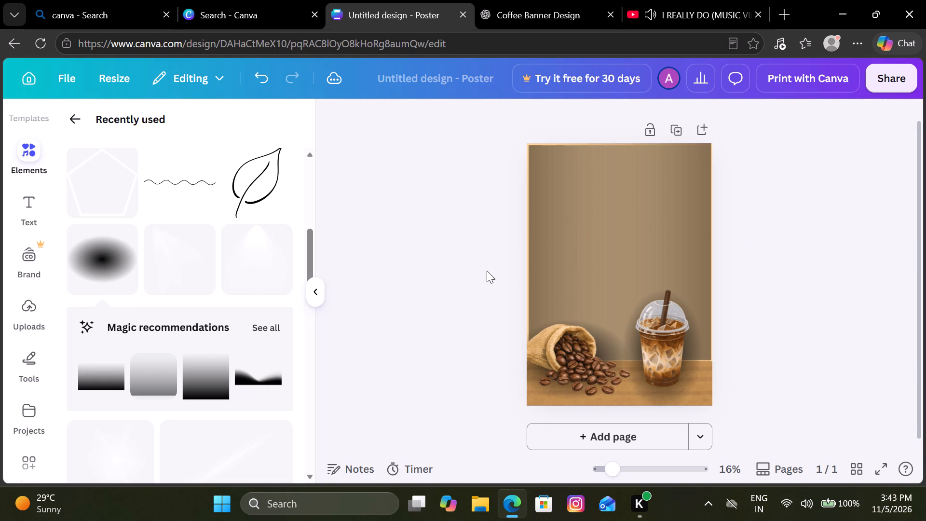
left_click(550, 233)
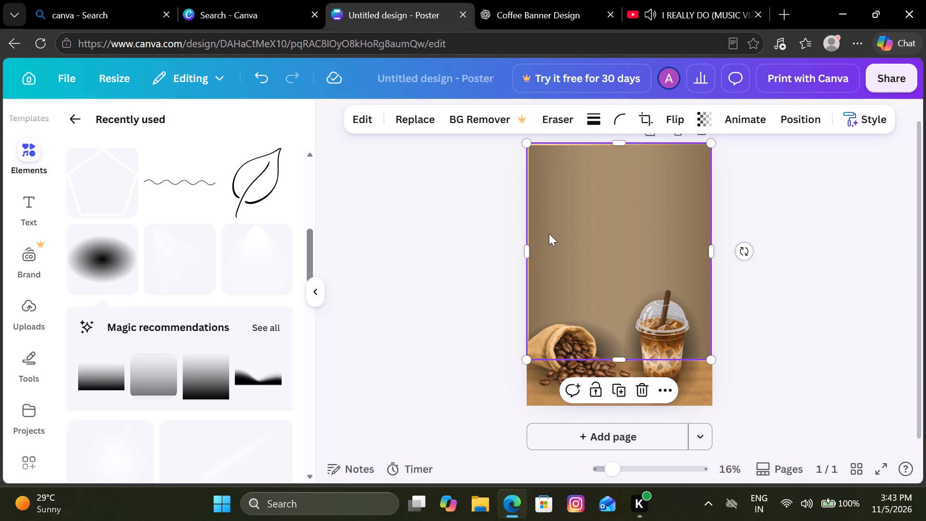
left_click_drag(527, 246, 526, 246)
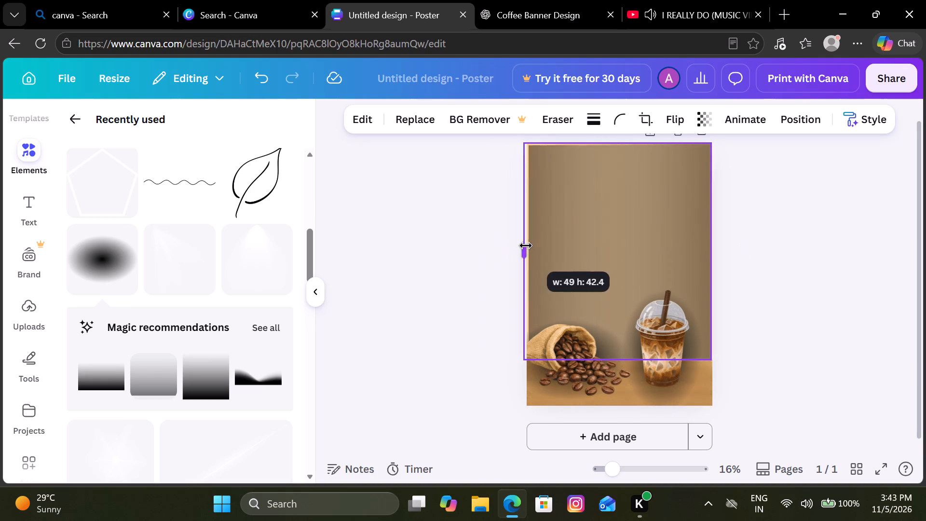
left_click_drag(526, 246, 520, 246)
left_click_drag(520, 246, 529, 245)
left_click(446, 270)
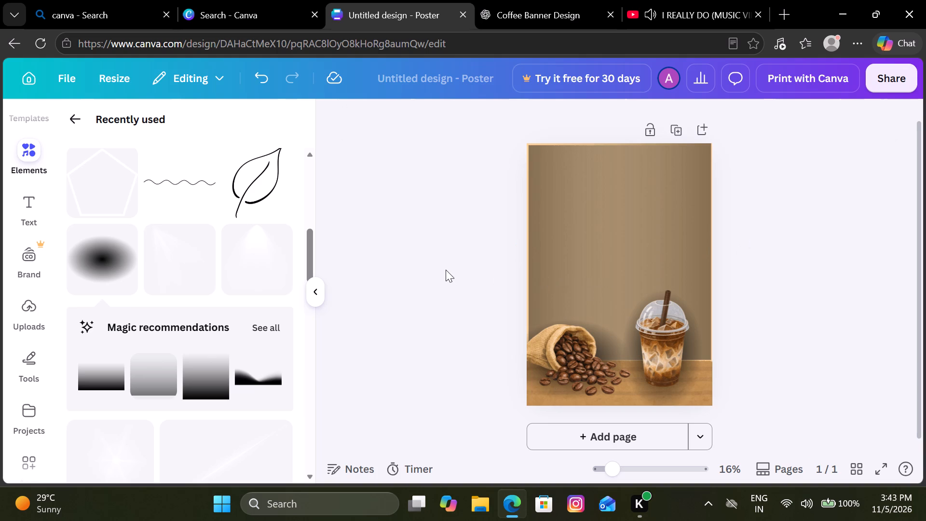
Move the coffee bean sack slightly right along the table.
left_click(572, 348)
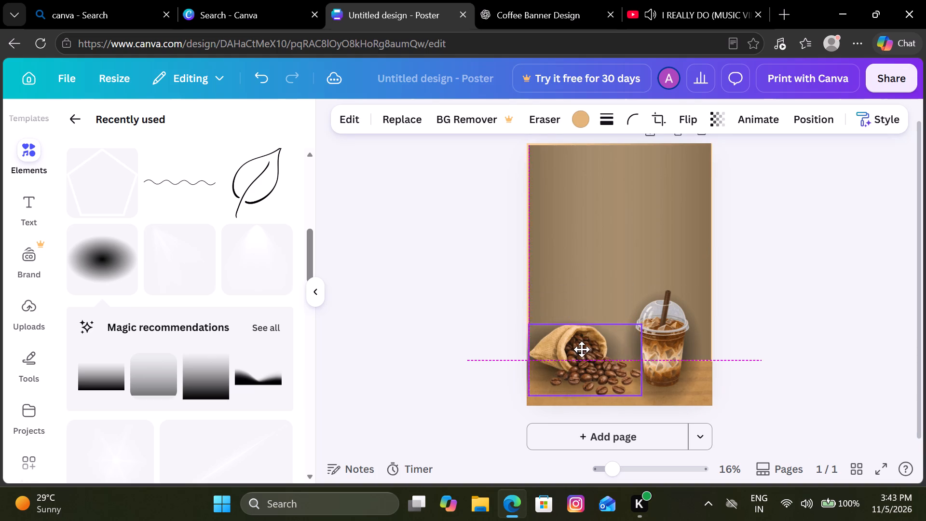
left_click(499, 354)
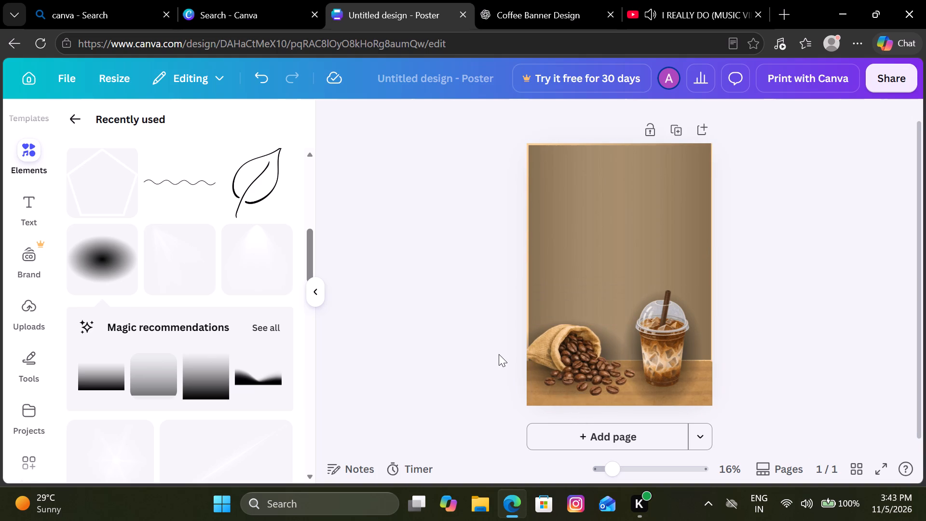
Shift the iced coffee cup slightly up and right, and enlarge it proportionally from its upper-left corner.
left_click_drag(667, 354, 678, 348)
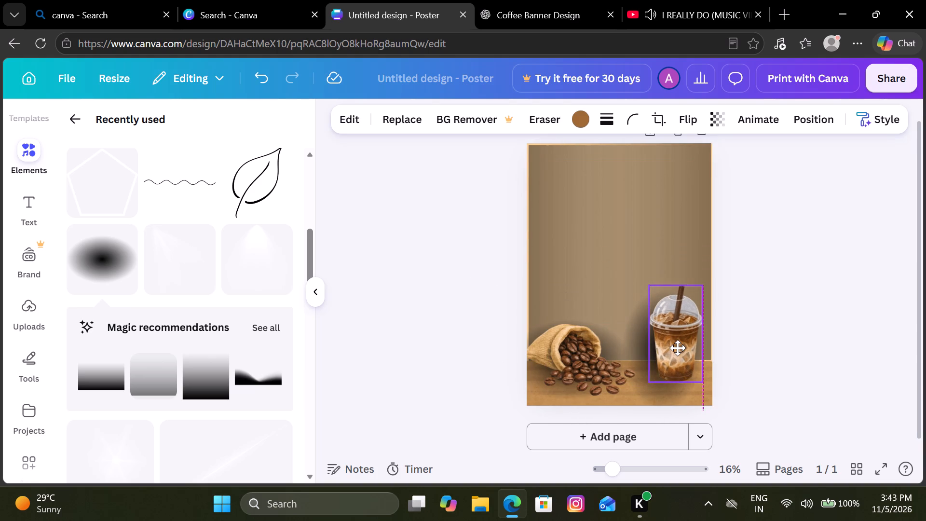
left_click_drag(678, 348, 676, 346)
left_click_drag(645, 281, 631, 265)
left_click(792, 317)
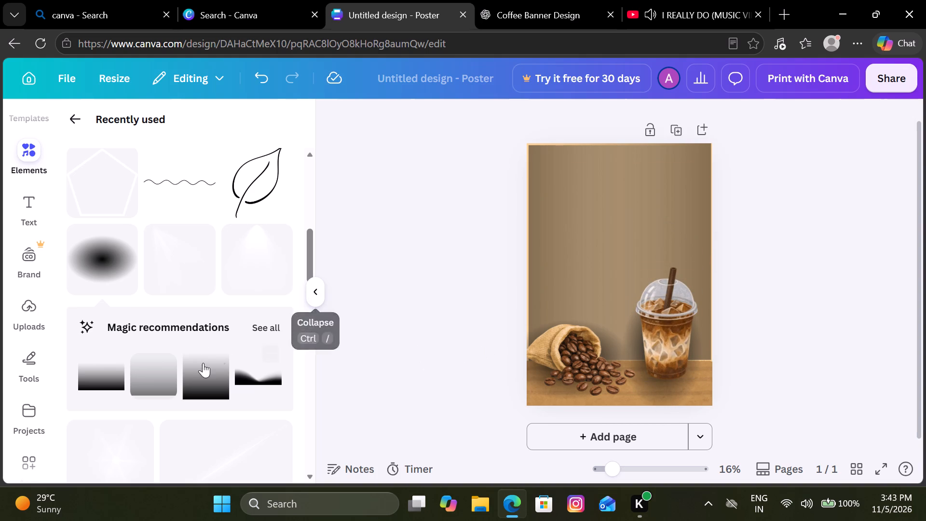
scroll(182, 318, "up", 2)
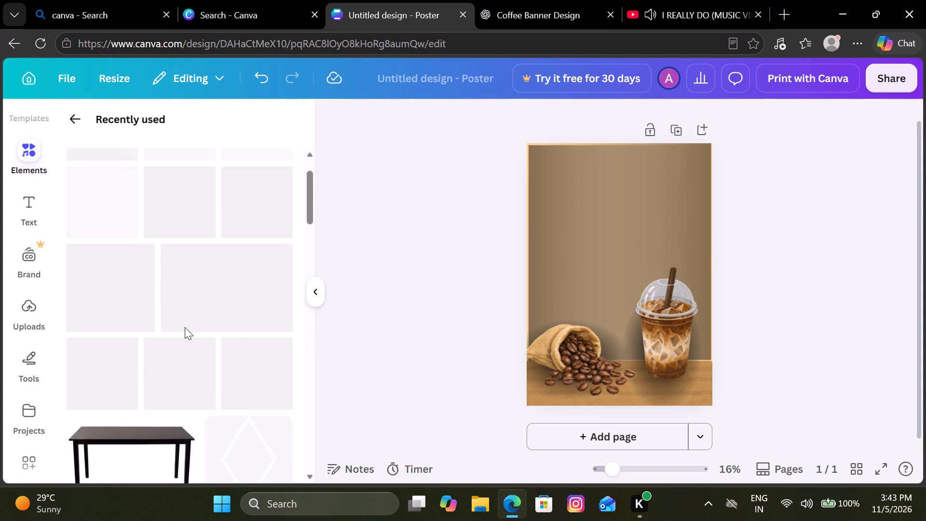
scroll(185, 327, "up", 2)
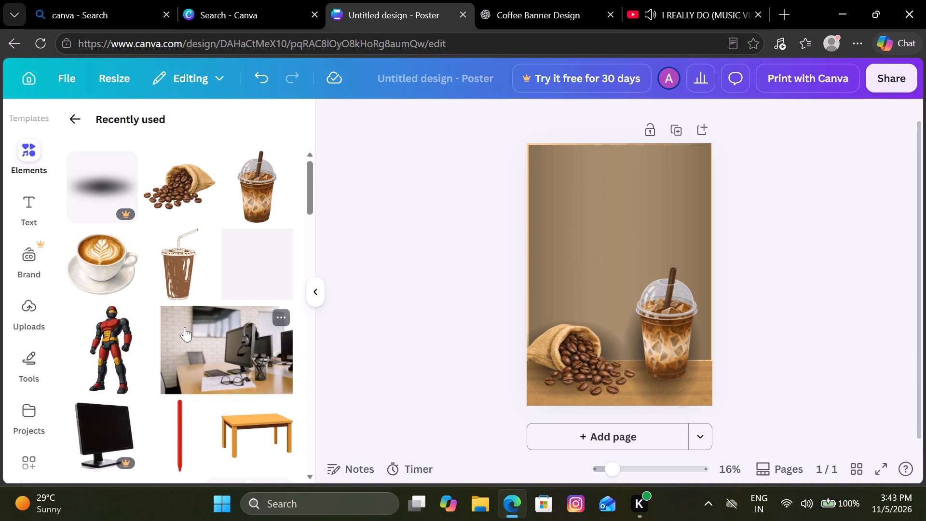
left_click(66, 123)
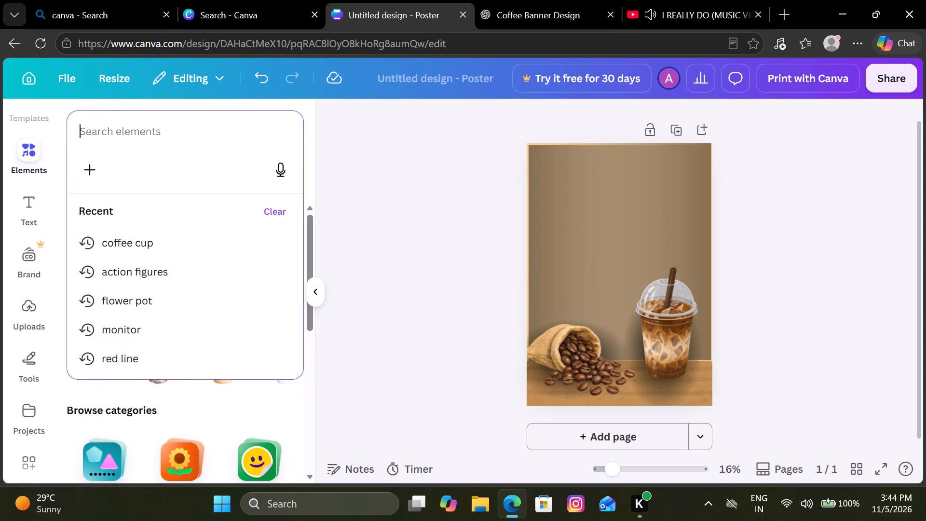
type("bl")
type("ur")
key("space")
type("lea")
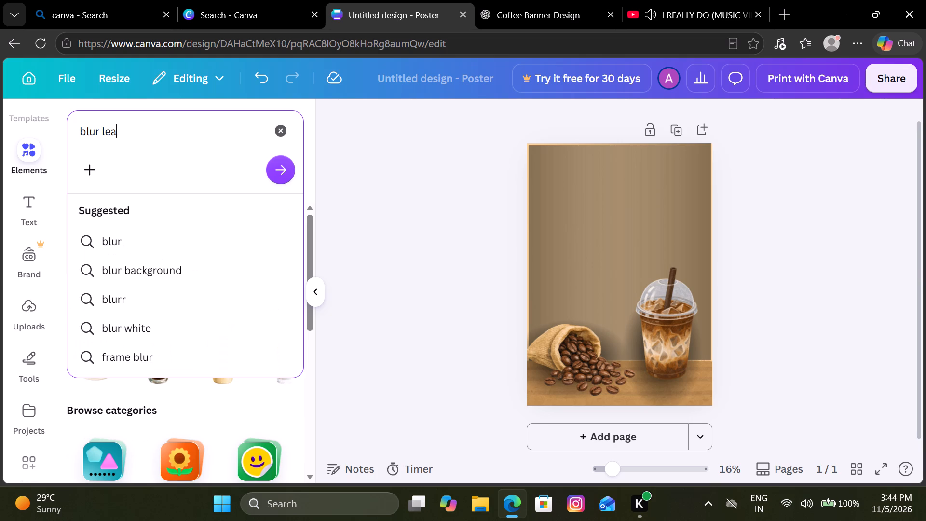
type("ves")
key("Return")
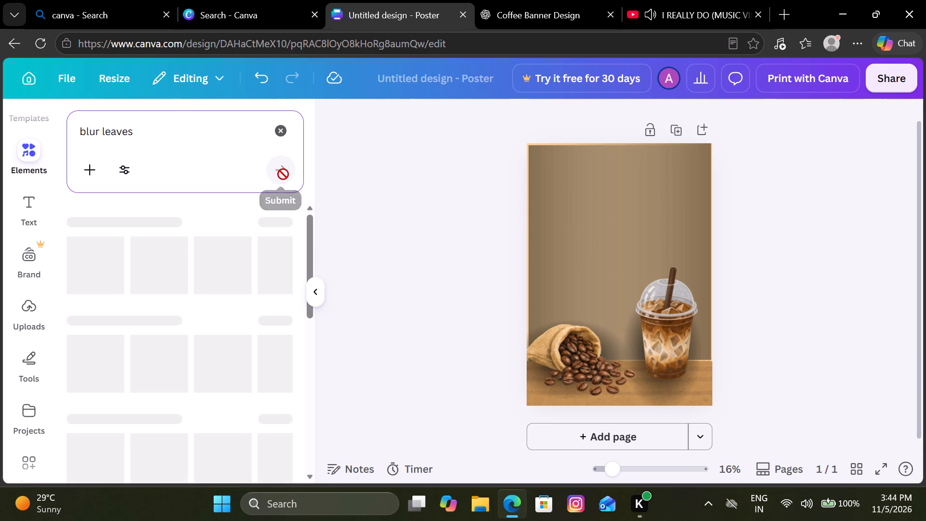
scroll(266, 301, "left", 1)
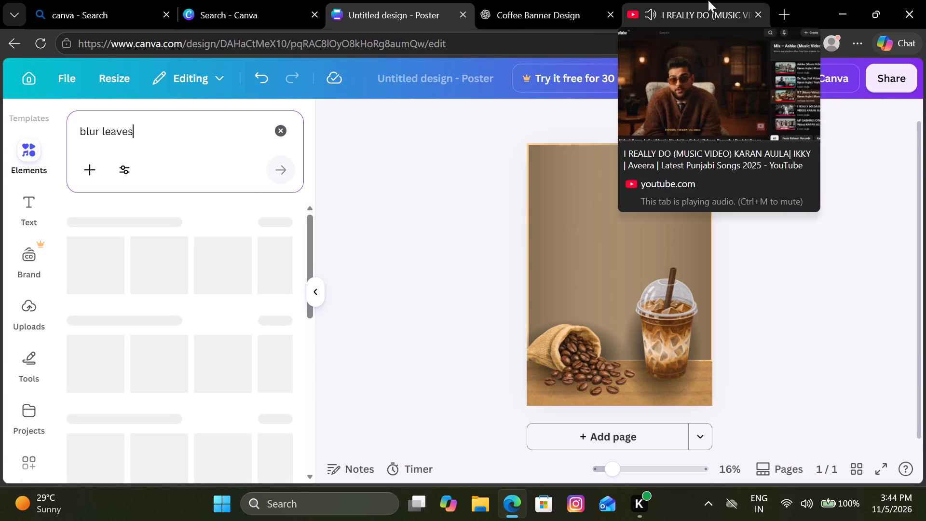
Switch to YouTube and play the Bachke Bachke full video from the recommended videos.
left_click(695, 3)
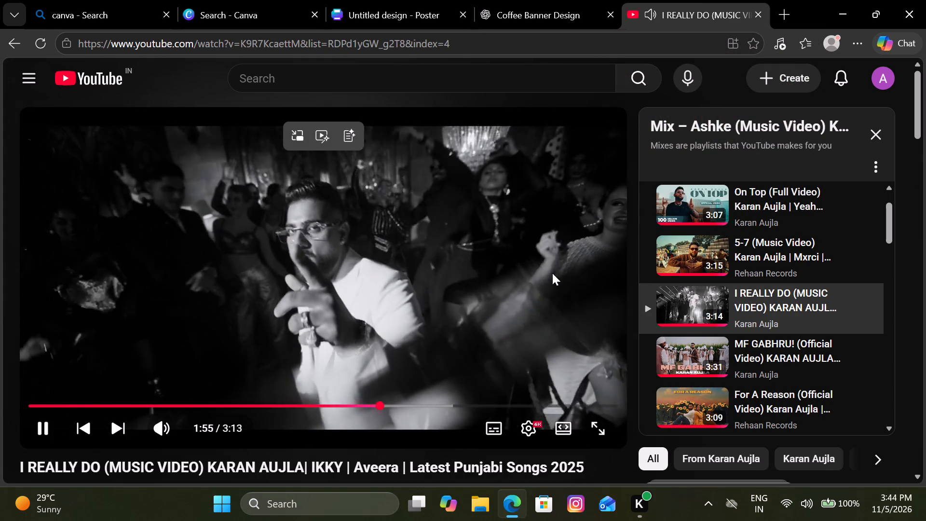
scroll(630, 216, "down", 2)
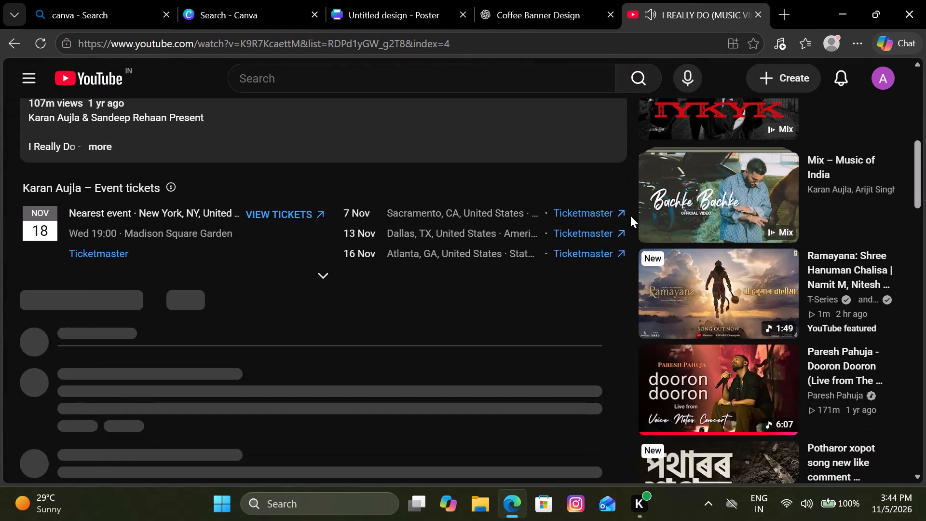
scroll(630, 216, "down", 4)
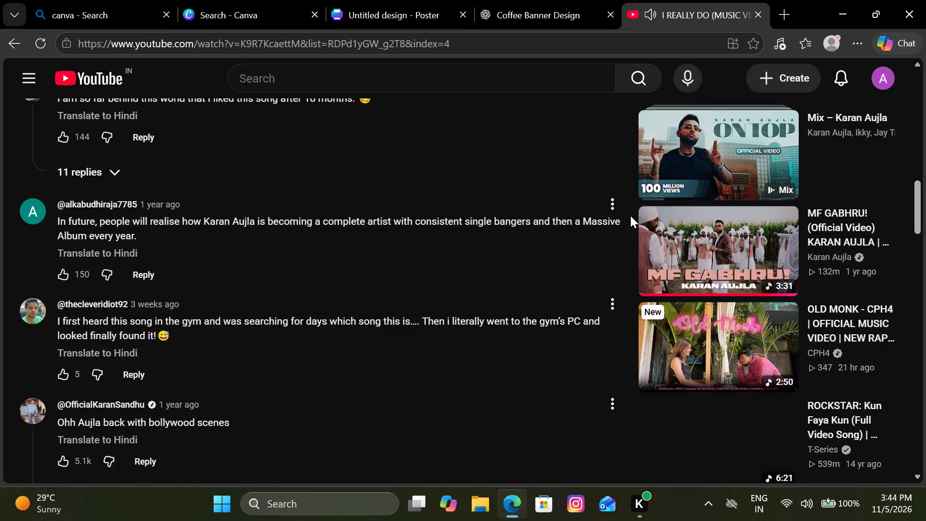
scroll(630, 216, "down", 4)
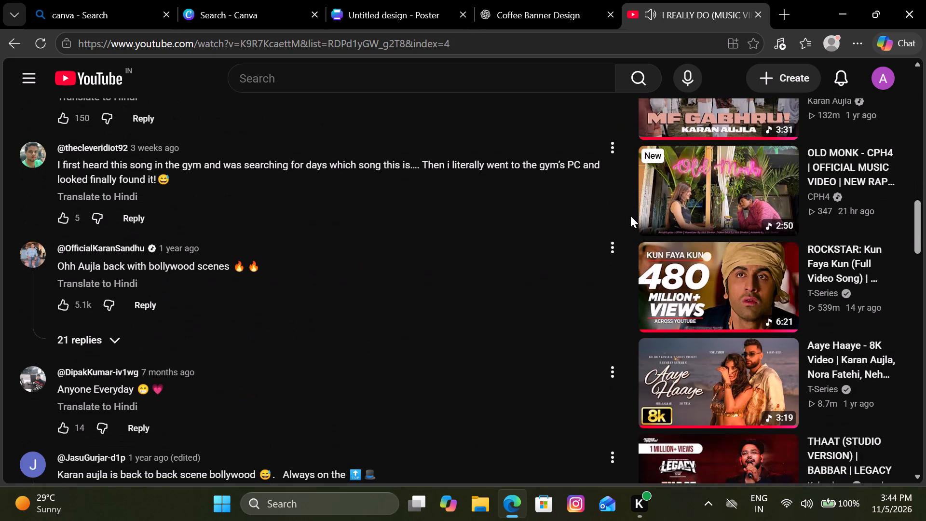
scroll(630, 216, "down", 4)
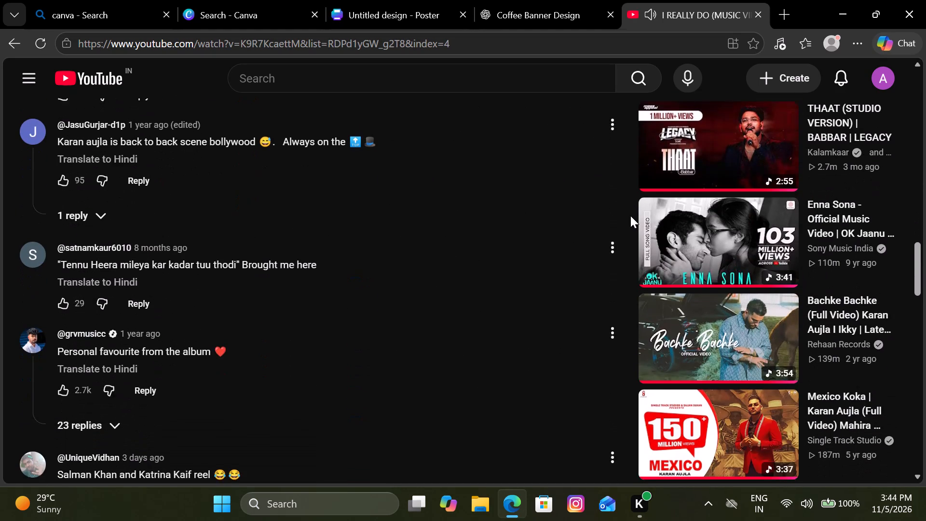
scroll(630, 216, "down", 2)
left_click(704, 229)
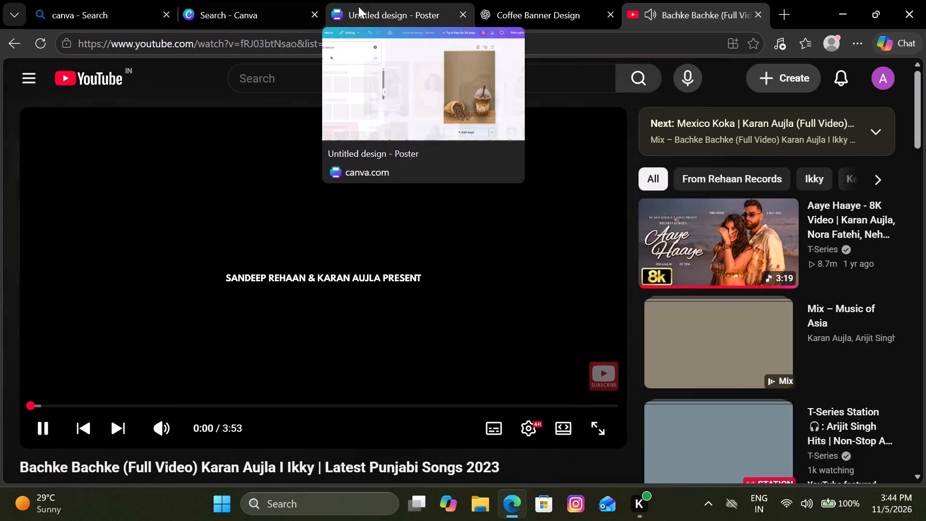
Return to the Canva poster, reload the blur leaves results, and restrict them to graphics.
left_click(366, 7)
left_click(329, 243)
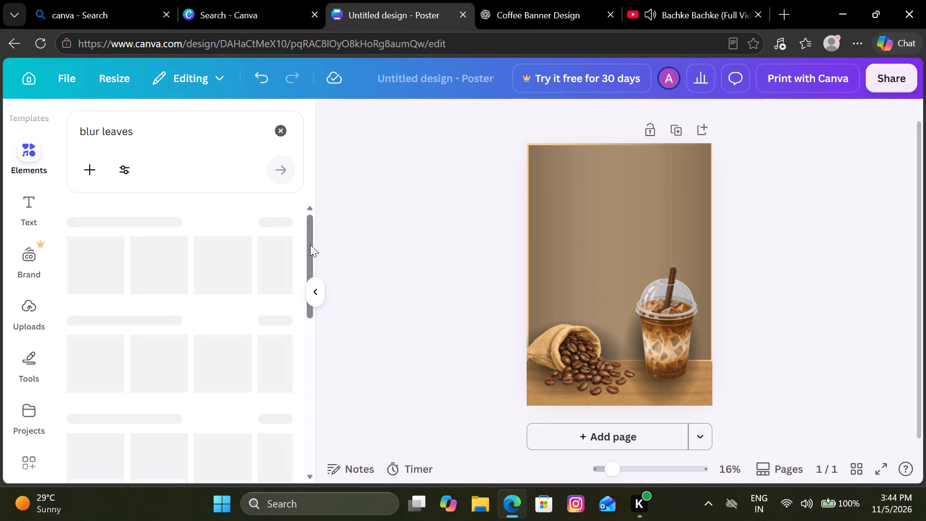
left_click(29, 159)
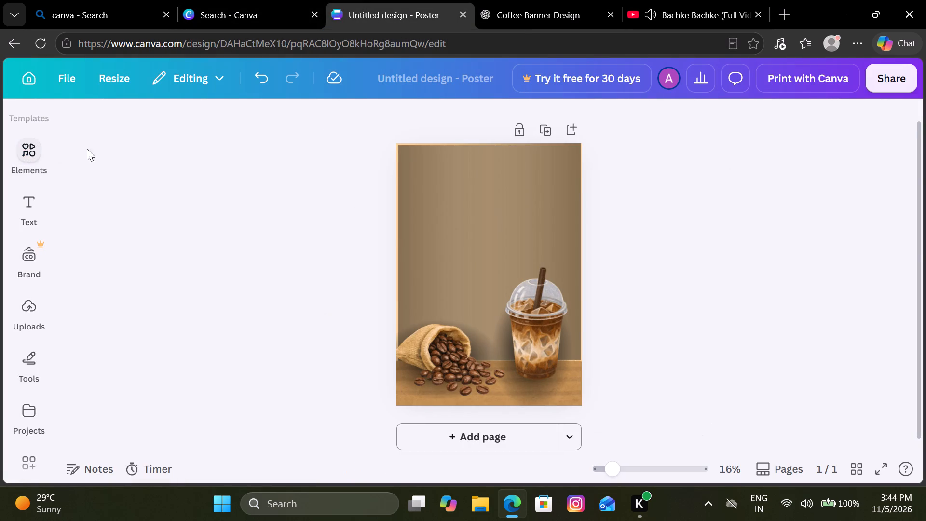
left_click(25, 160)
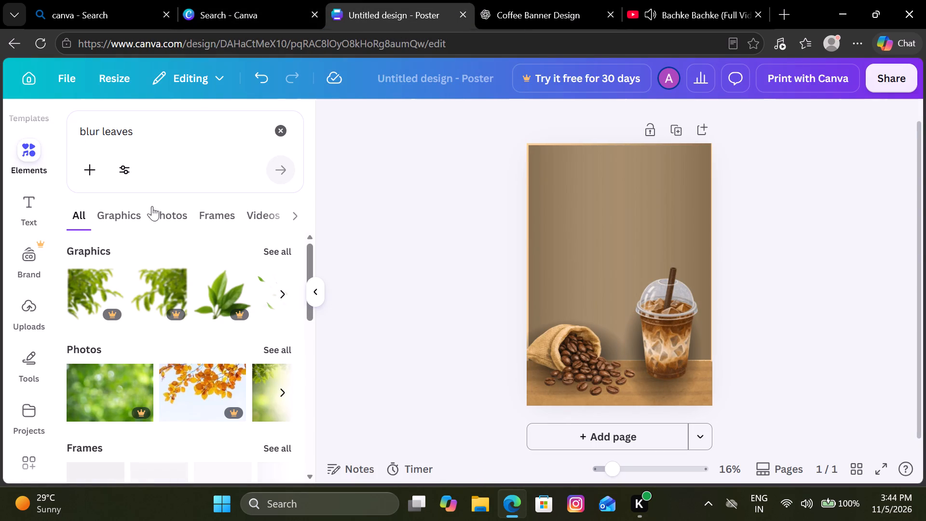
left_click(116, 212)
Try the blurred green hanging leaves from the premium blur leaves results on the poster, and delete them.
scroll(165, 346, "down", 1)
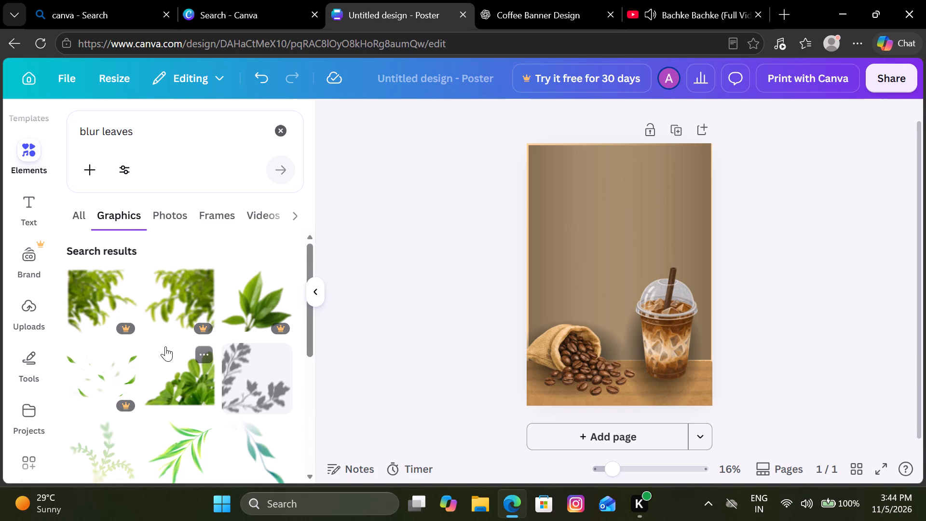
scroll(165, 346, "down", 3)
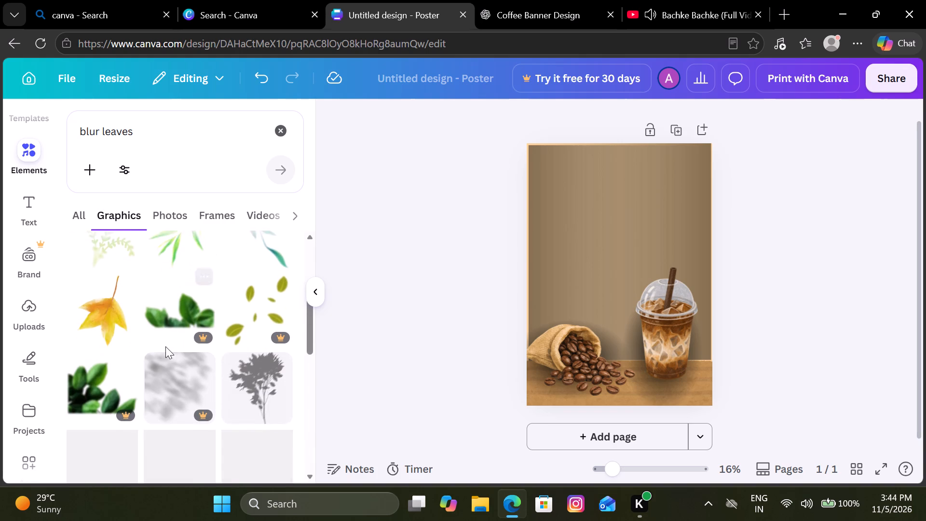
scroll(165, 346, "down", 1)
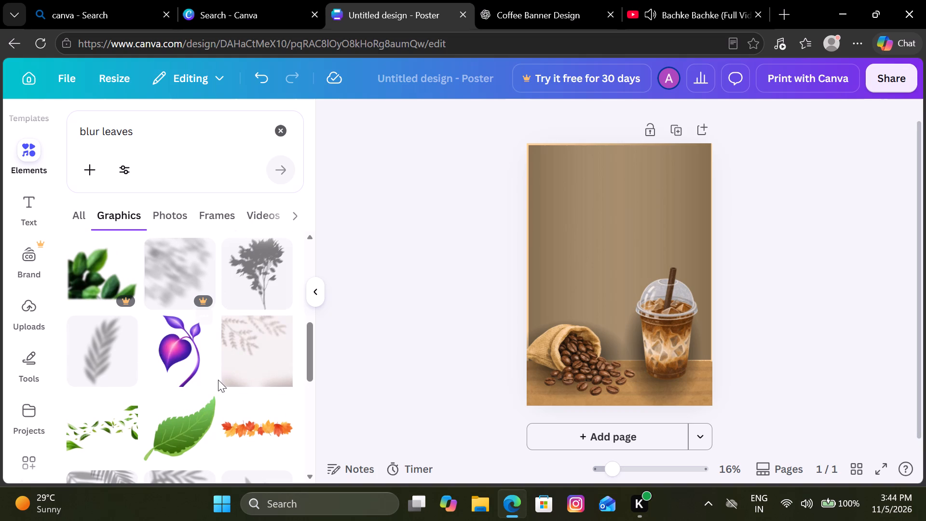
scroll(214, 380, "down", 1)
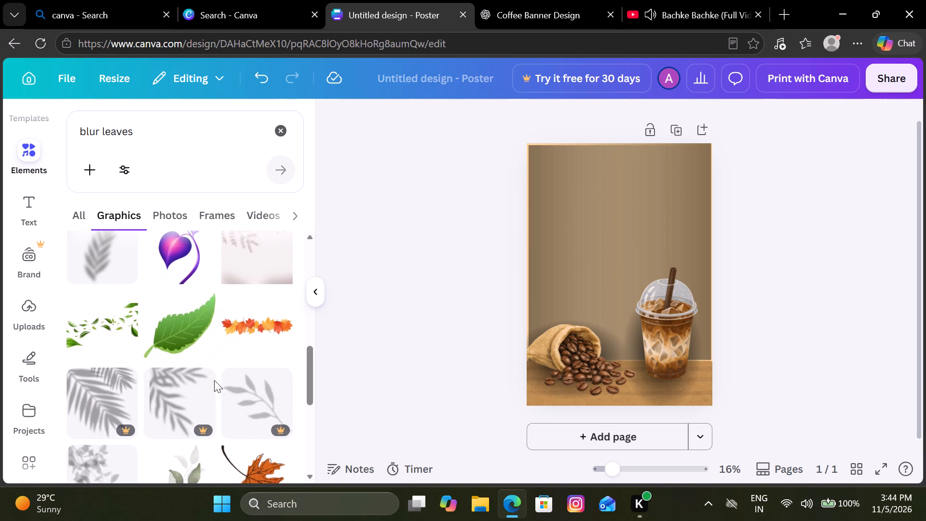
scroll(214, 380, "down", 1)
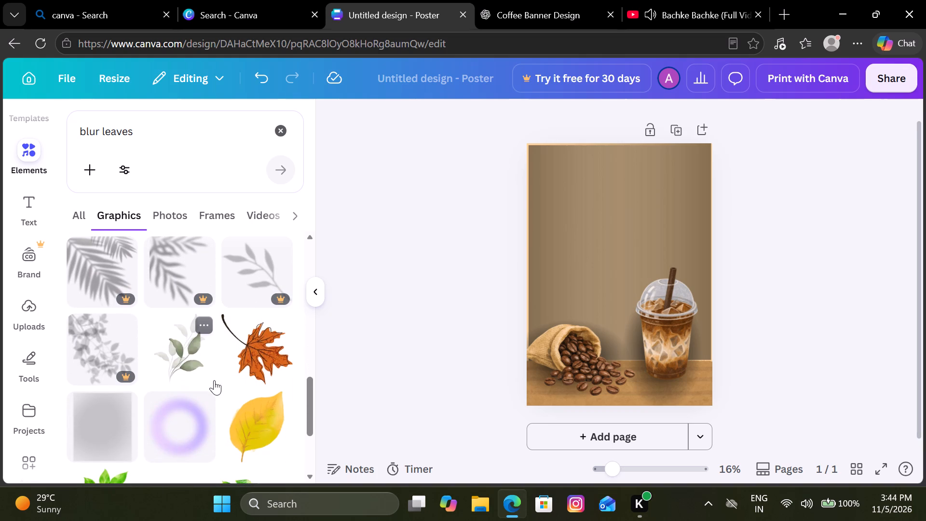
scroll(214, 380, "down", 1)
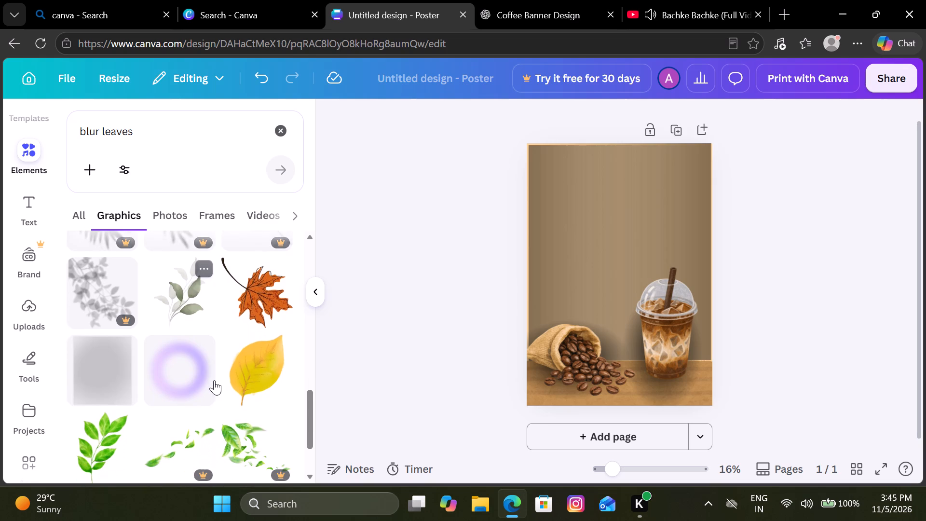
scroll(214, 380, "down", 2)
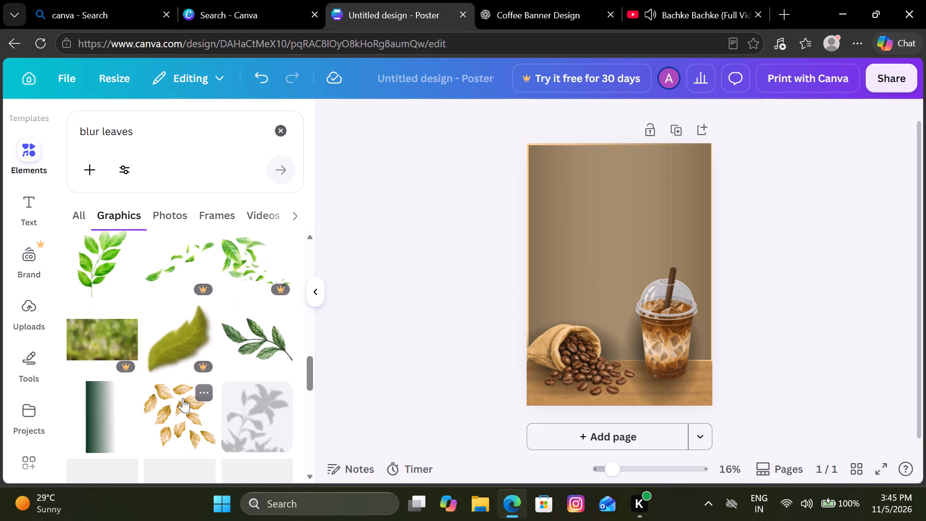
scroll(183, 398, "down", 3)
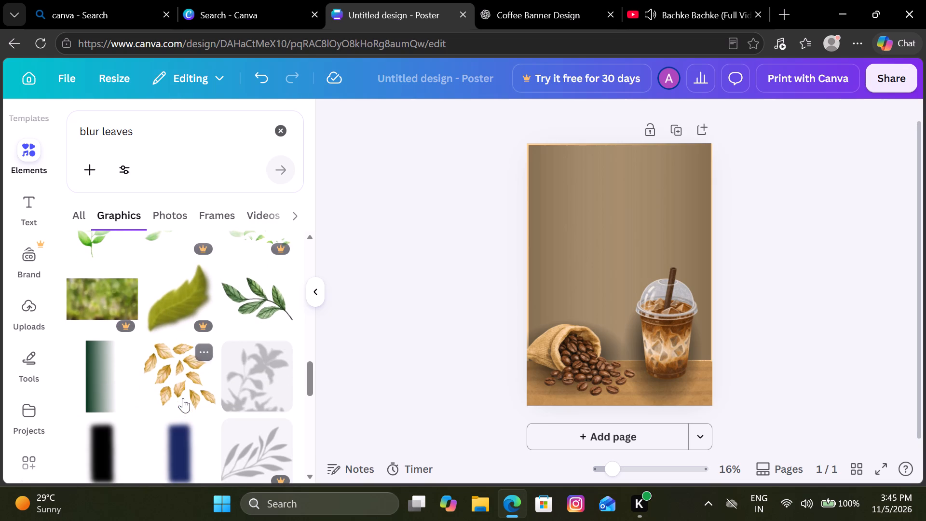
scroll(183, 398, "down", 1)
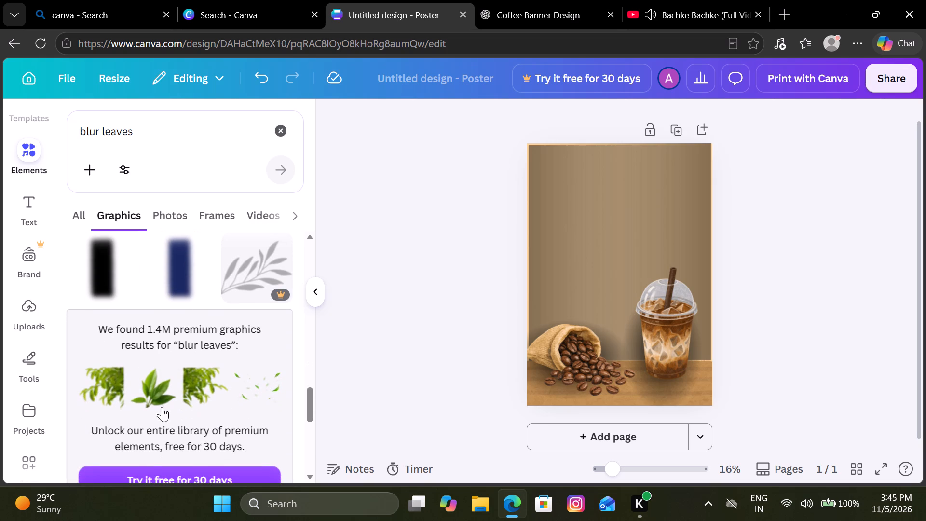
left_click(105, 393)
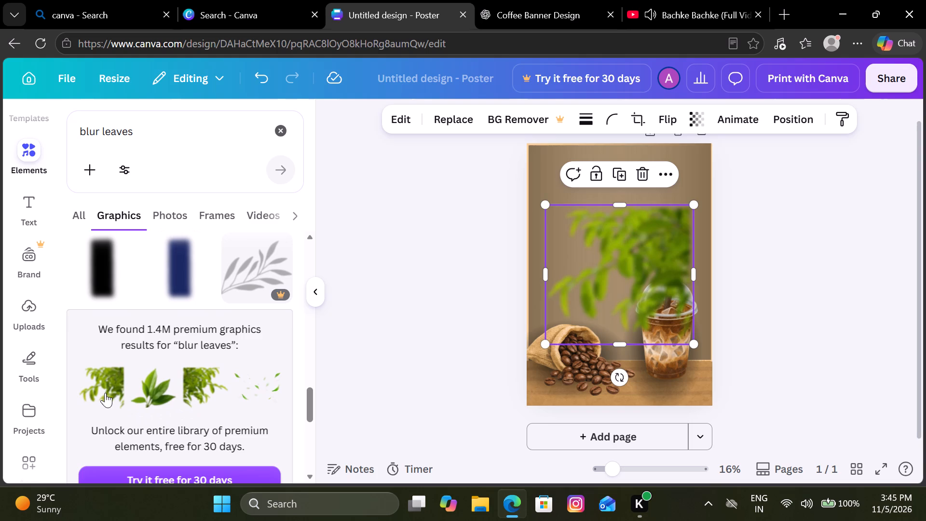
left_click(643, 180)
Add the blurred green grass-like foliage from further down the results and align it with the page's left edge.
scroll(175, 372, "down", 2)
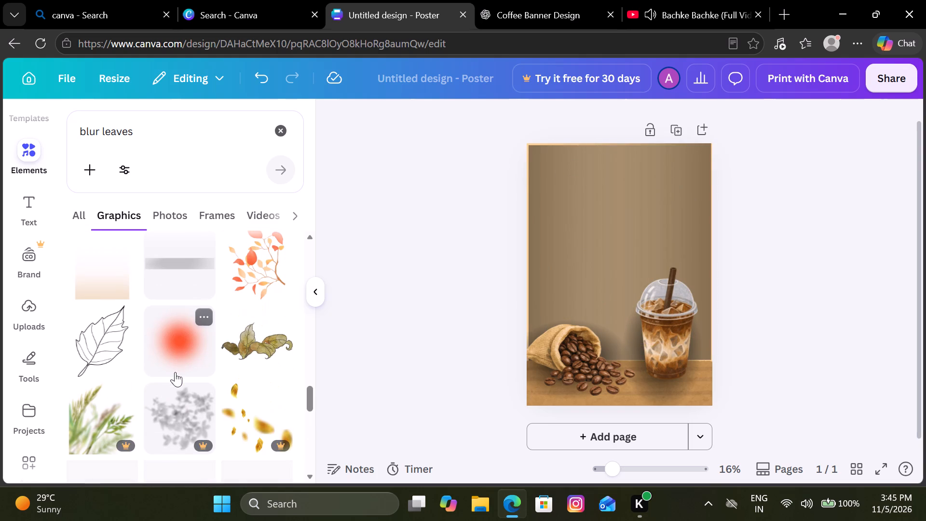
scroll(175, 372, "down", 2)
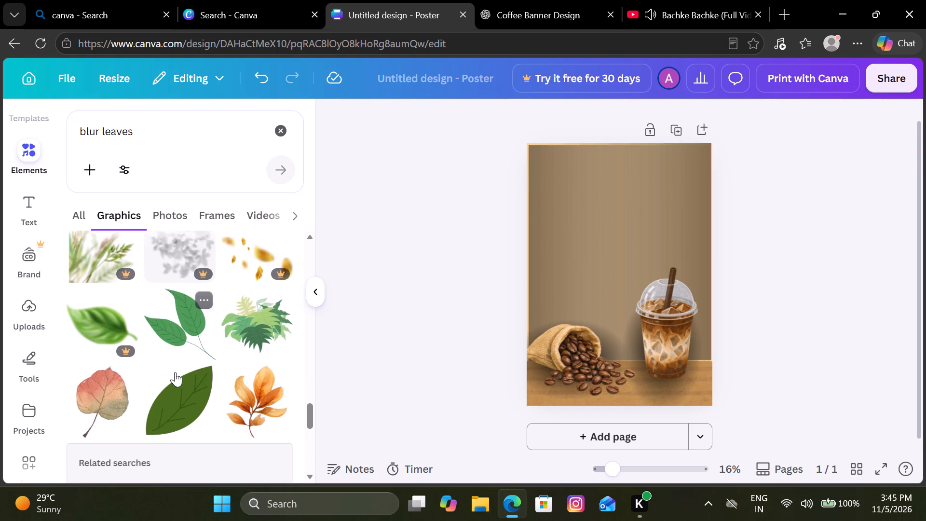
scroll(175, 372, "down", 2)
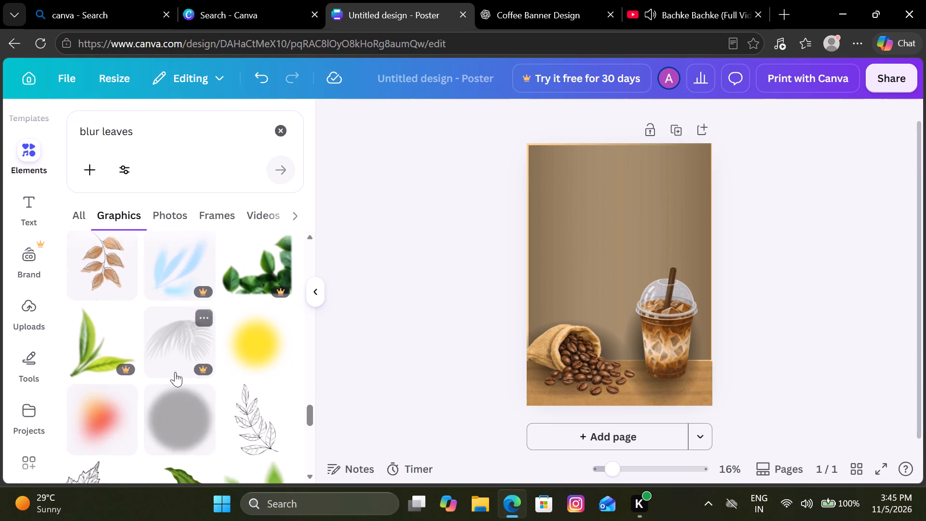
scroll(175, 372, "down", 1)
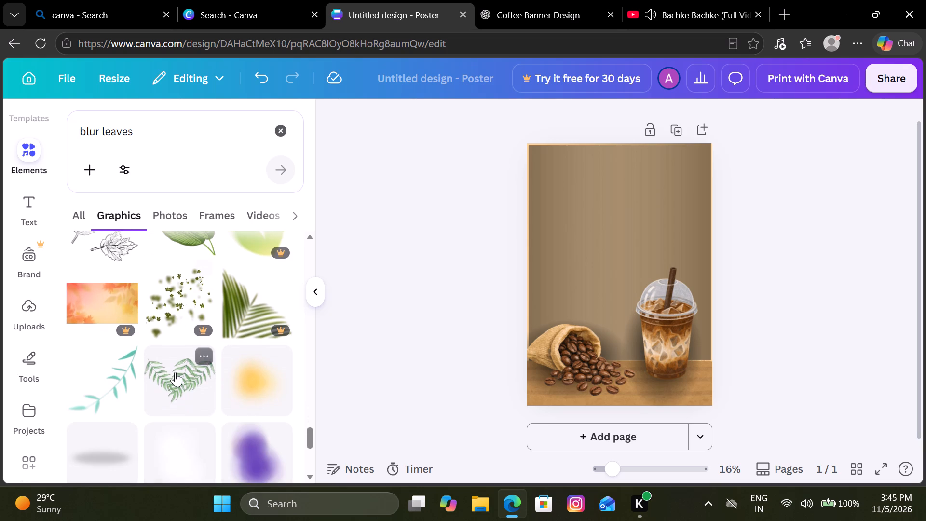
scroll(175, 372, "down", 2)
left_click(250, 271)
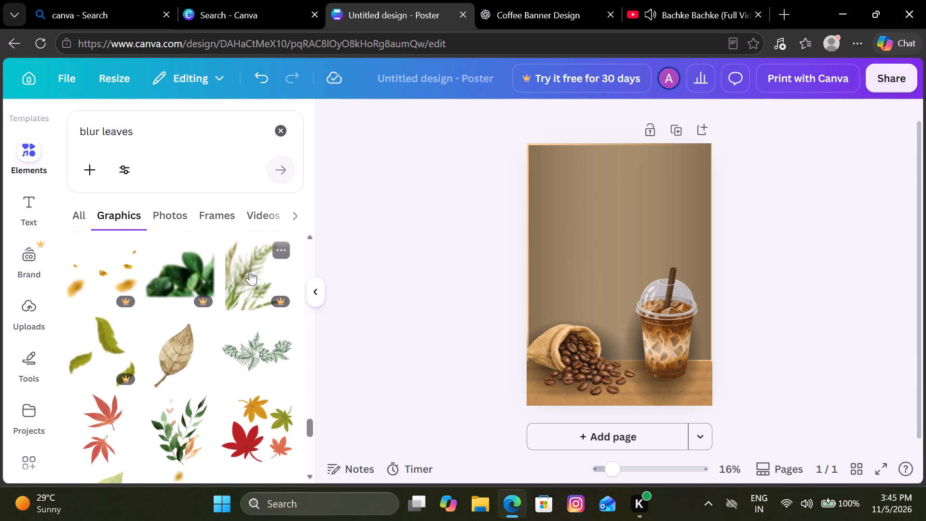
left_click_drag(631, 249, 612, 239)
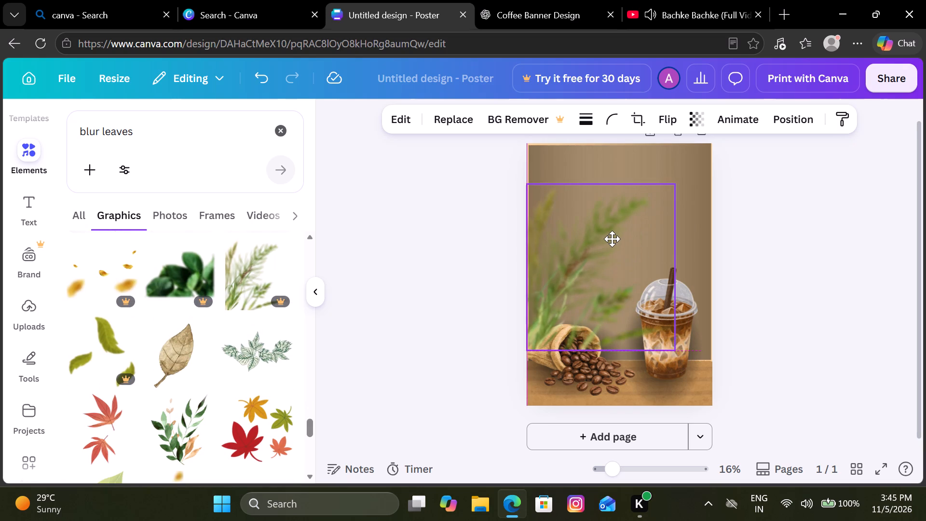
Shrink the blurred foliage to roughly half its size and position it at the page's left edge, just above the bean sack.
left_click_drag(612, 239, 612, 238)
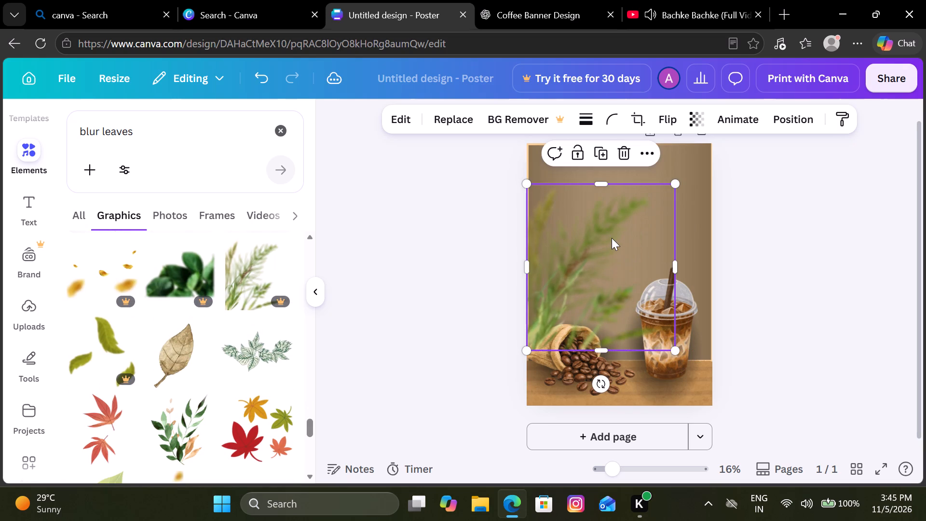
left_click(458, 253)
left_click_drag(580, 235, 574, 224)
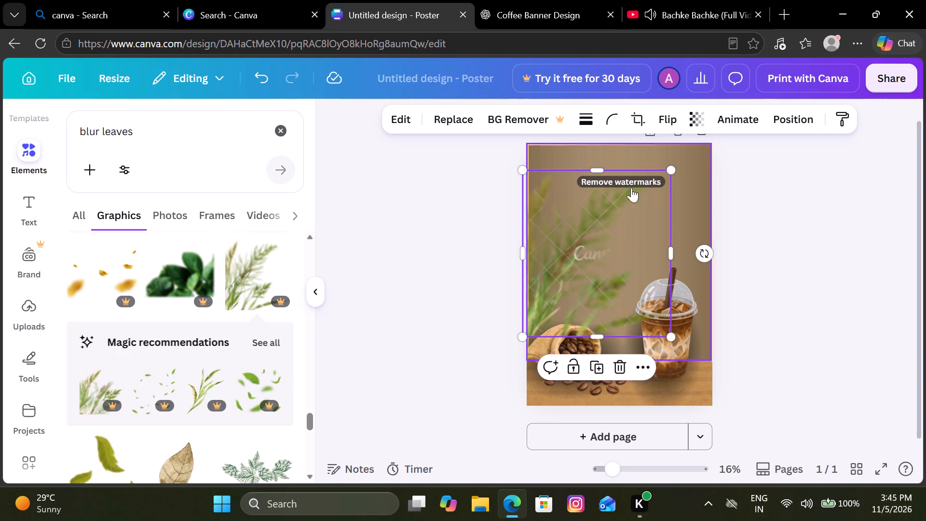
left_click_drag(668, 172, 608, 231)
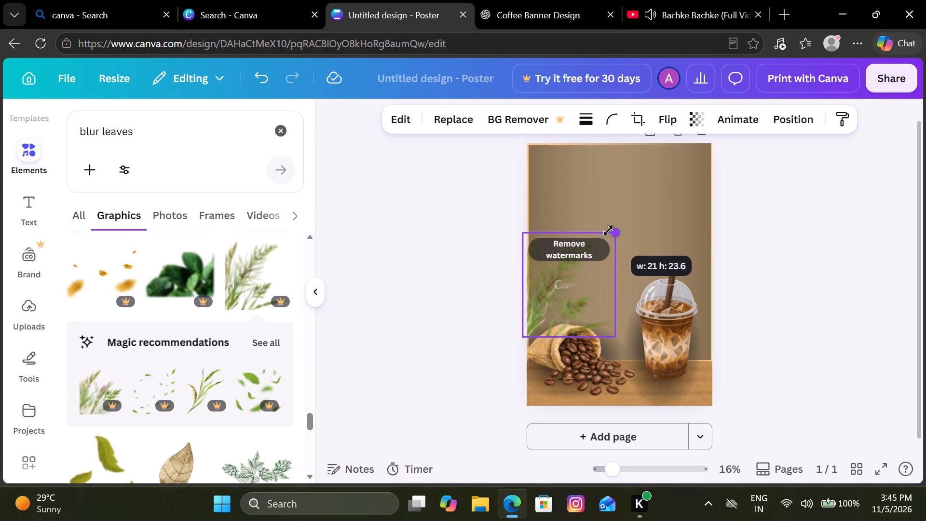
left_click_drag(608, 231, 600, 257)
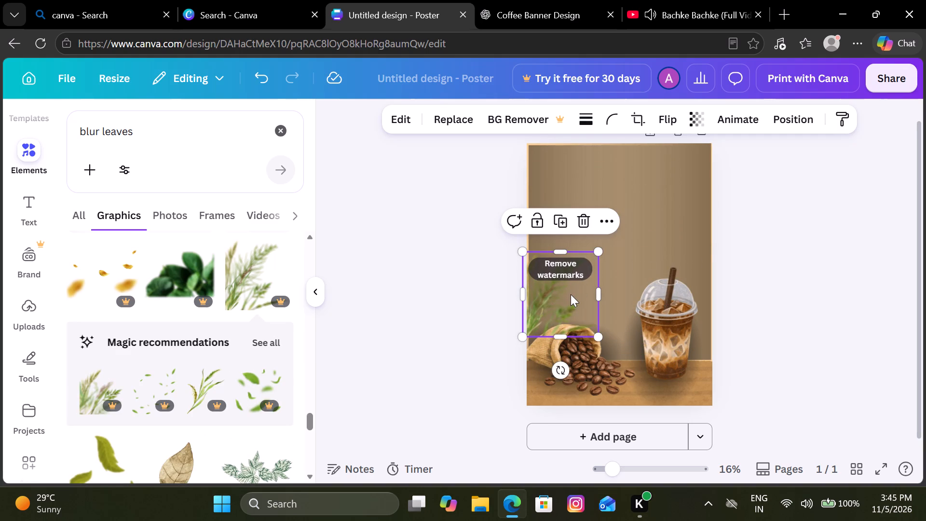
left_click_drag(571, 294, 574, 300)
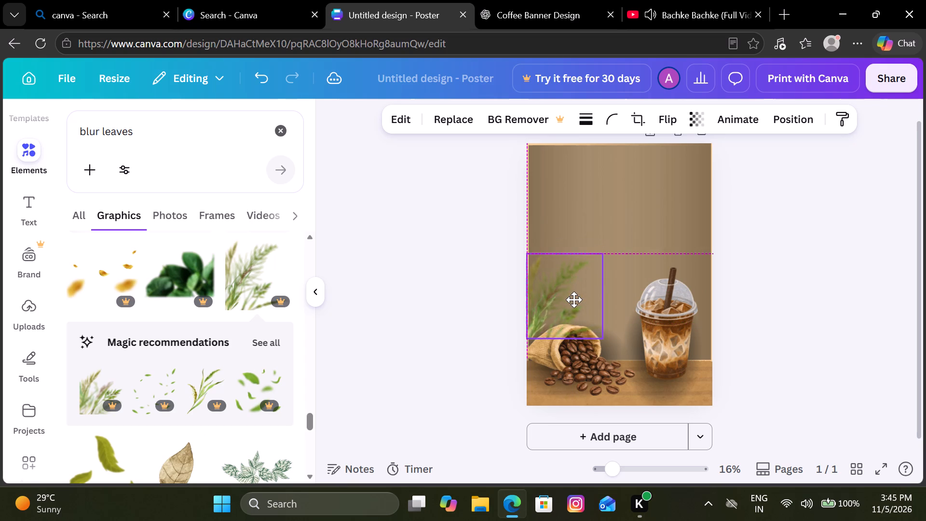
left_click_drag(574, 300, 573, 301)
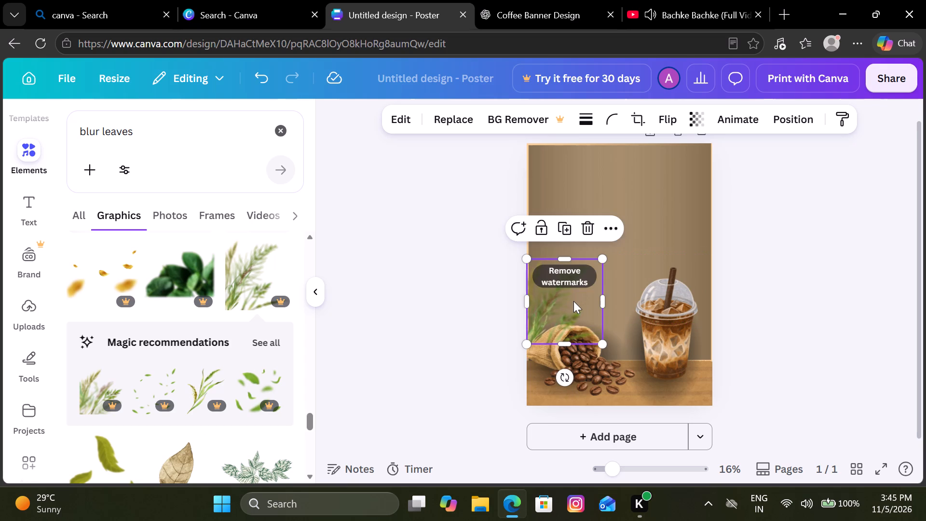
Send the foliage backward behind the bean sack to the bottom layer, and bring it forward one level above the background.
left_click(606, 225)
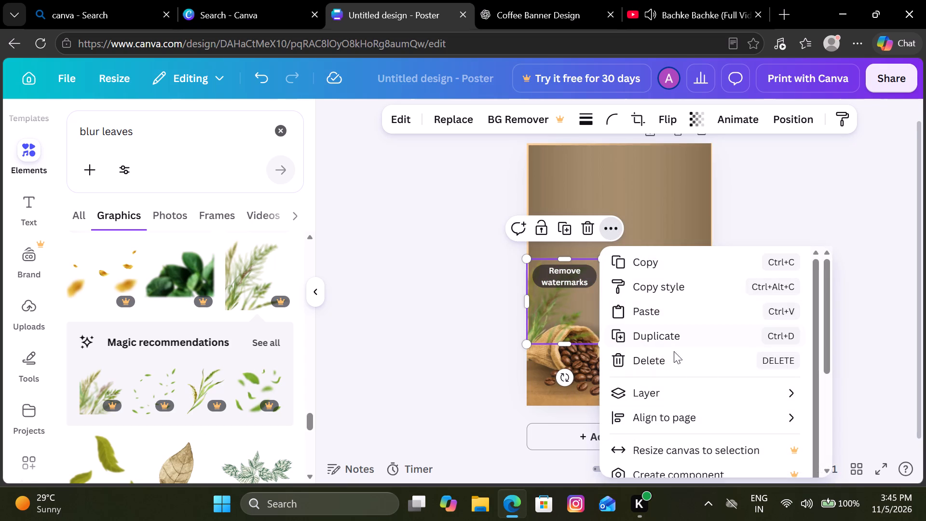
left_click(667, 392)
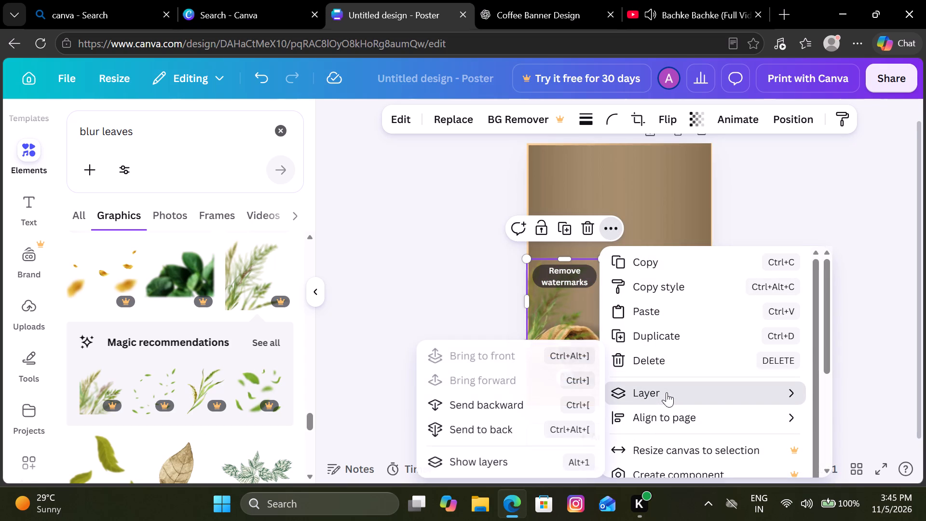
triple_click(519, 404)
left_click(519, 404)
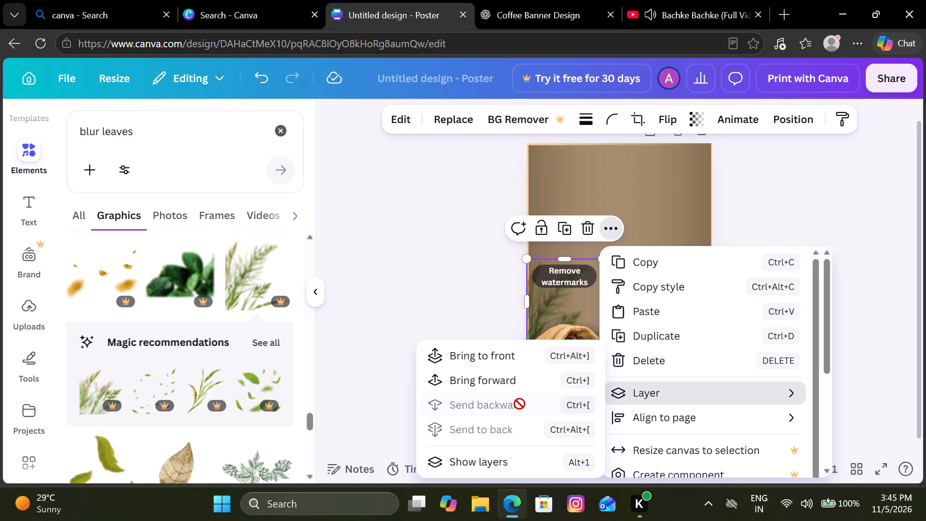
left_click(512, 386)
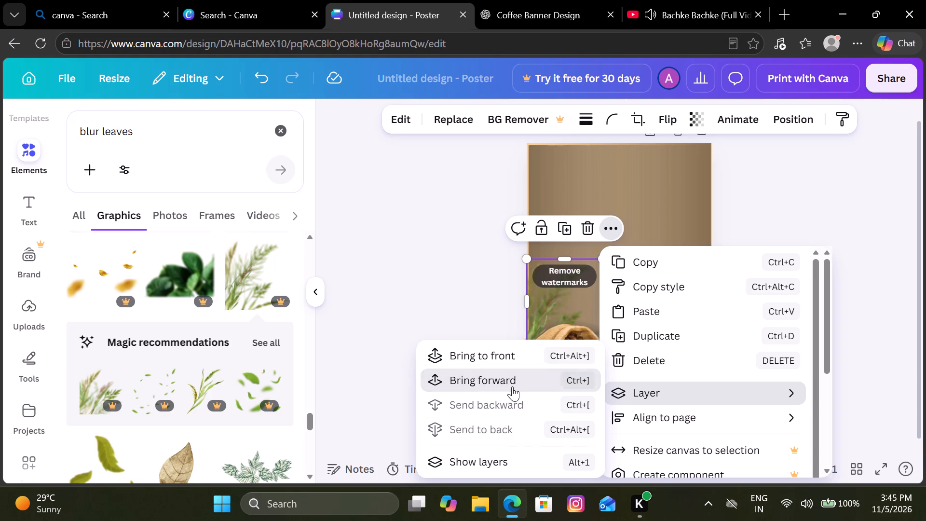
left_click(441, 275)
left_click(441, 275)
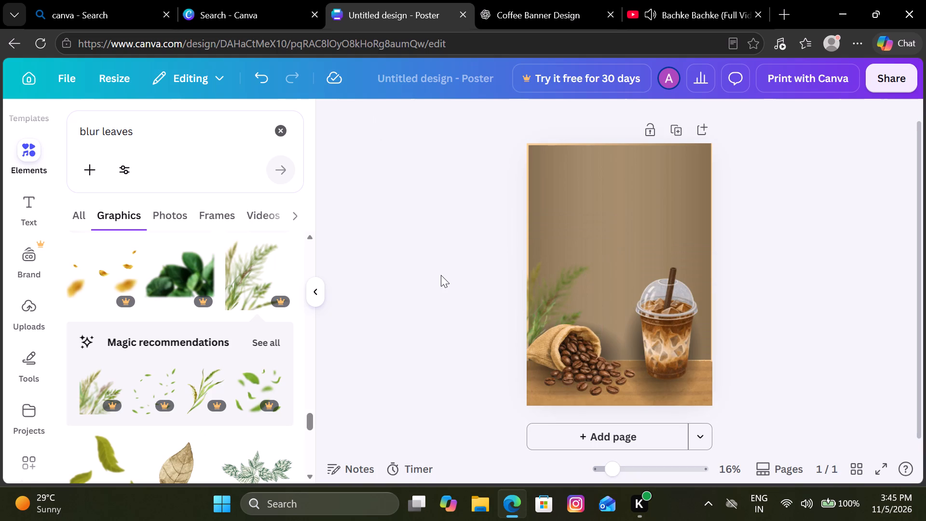
Clear the blur leaves search from the elements library.
left_click(280, 137)
left_click(389, 234)
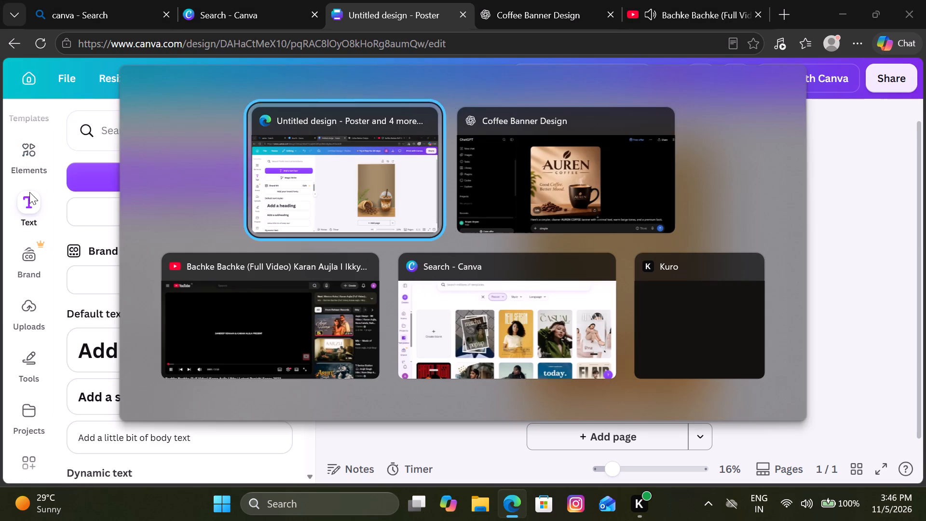
scroll(131, 317, "down", 2)
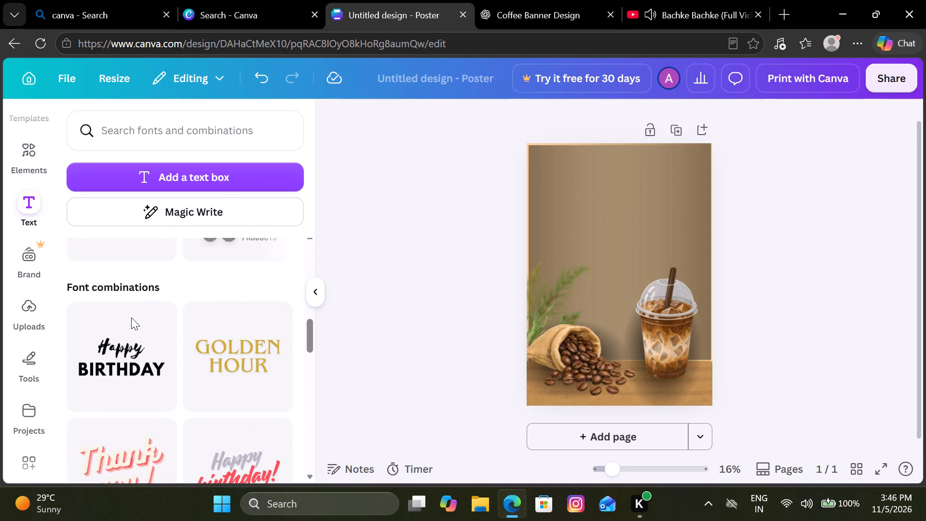
scroll(131, 317, "up", 1)
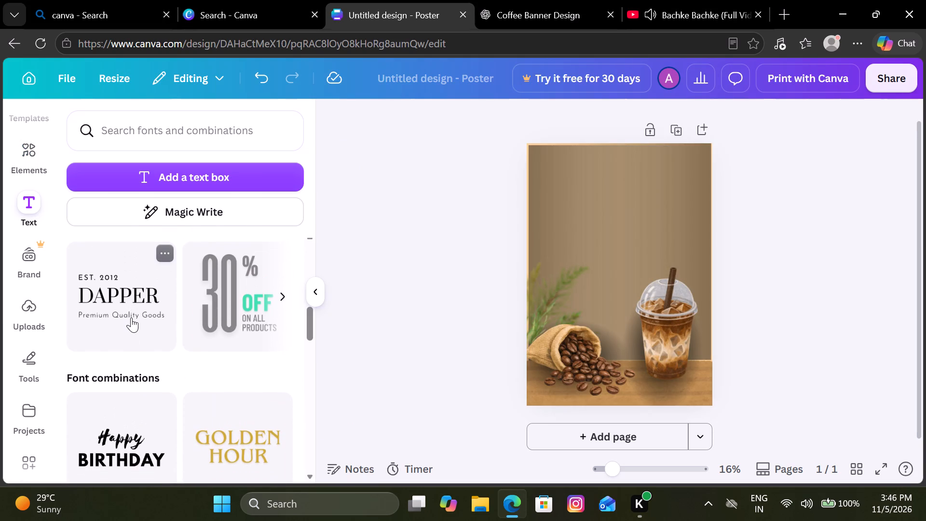
left_click(131, 317)
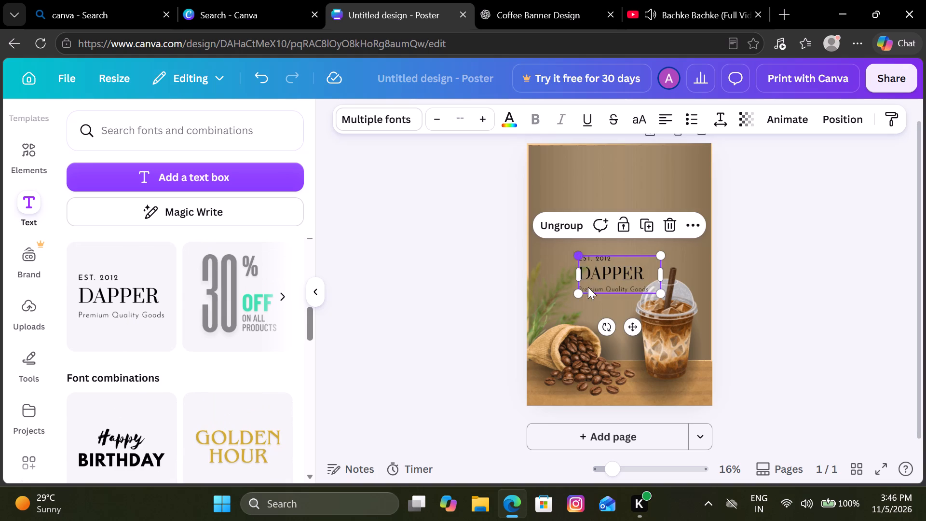
left_click(623, 288)
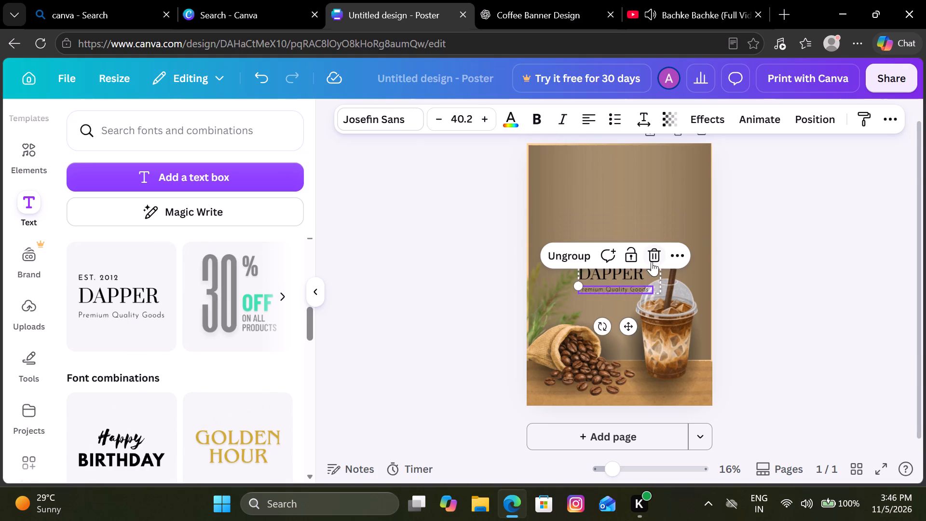
left_click(652, 261)
left_click(604, 257)
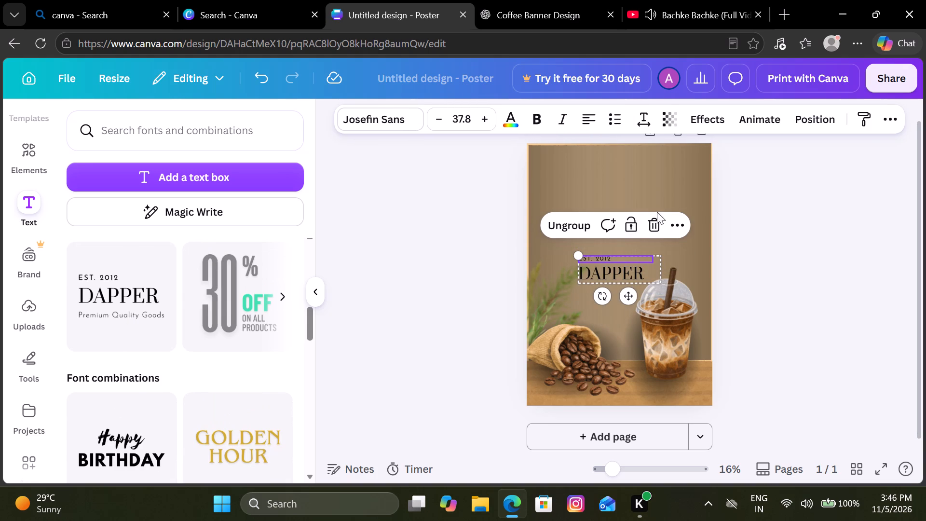
left_click(658, 218)
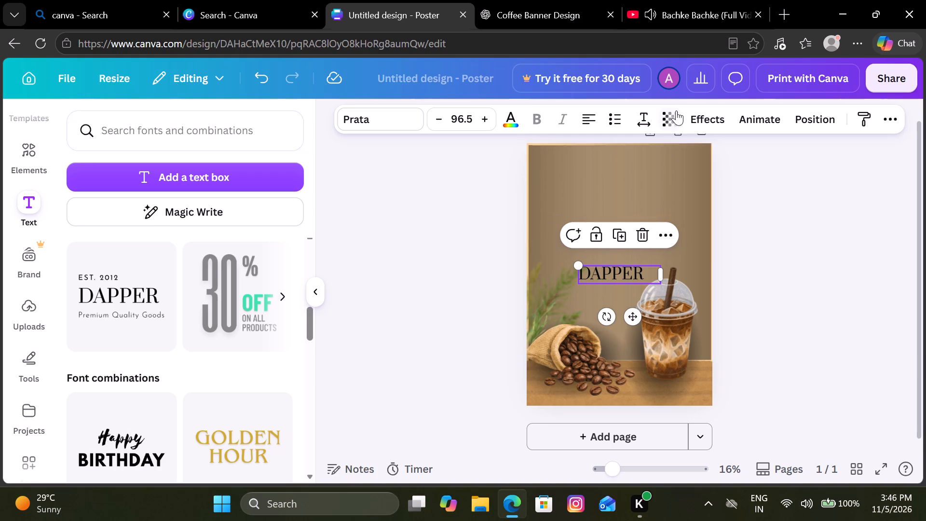
Replace the DAPPER text with "good" followed by a line break.
left_click(617, 275)
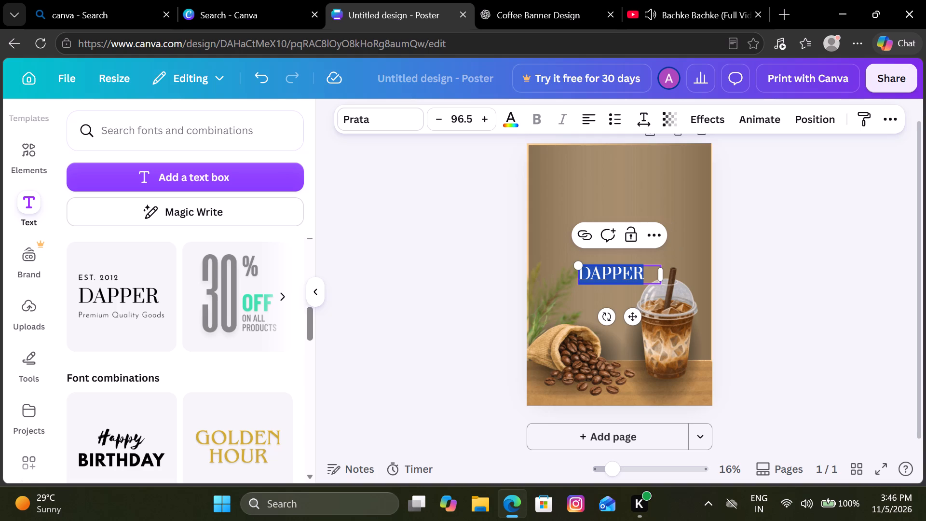
type("fo")
key("BackSpace")
key("BackSpace")
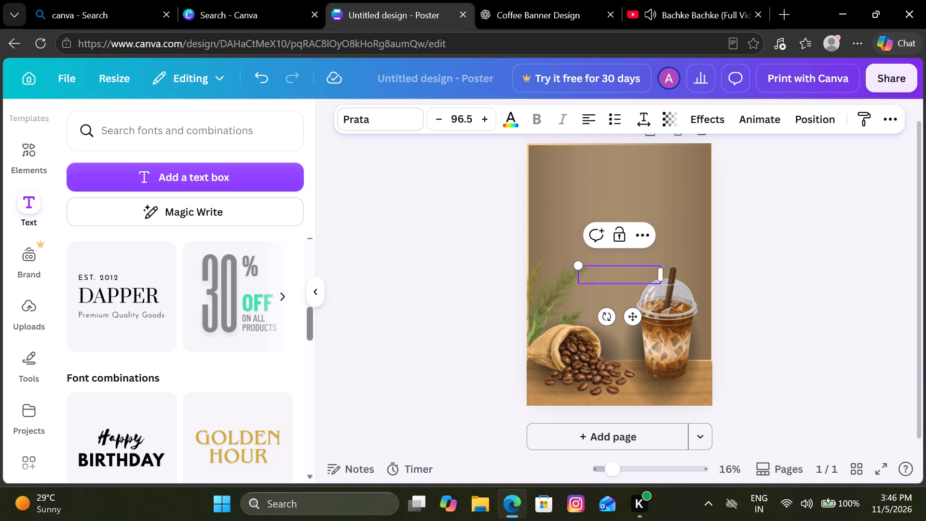
type("good")
key("space")
key("Return")
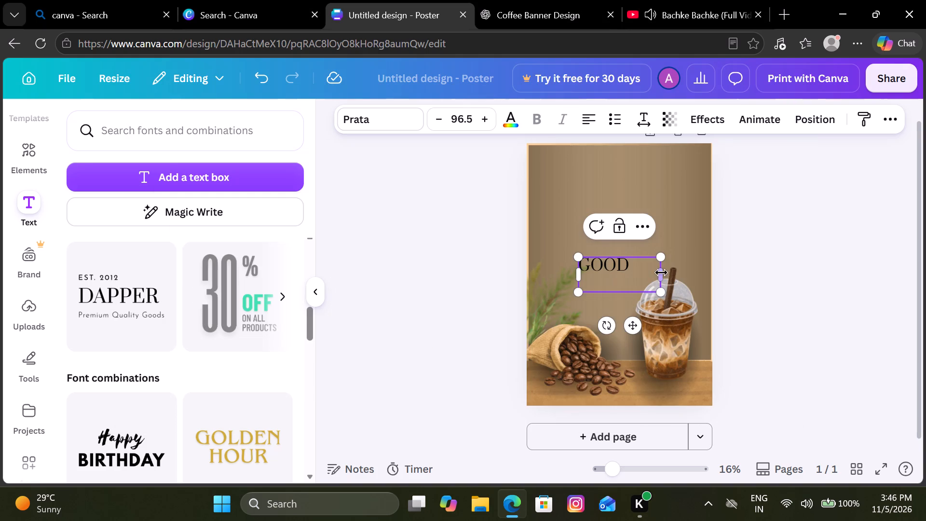
left_click(728, 258)
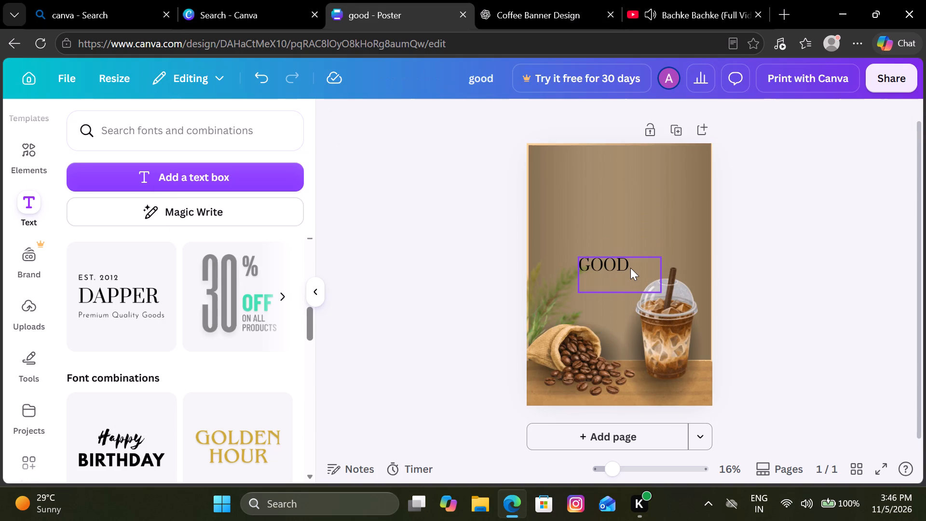
Scale the GOOD text down to size 77.6 and place it above the foliage near the poster's left side.
left_click(630, 268)
left_click_drag(625, 268, 595, 257)
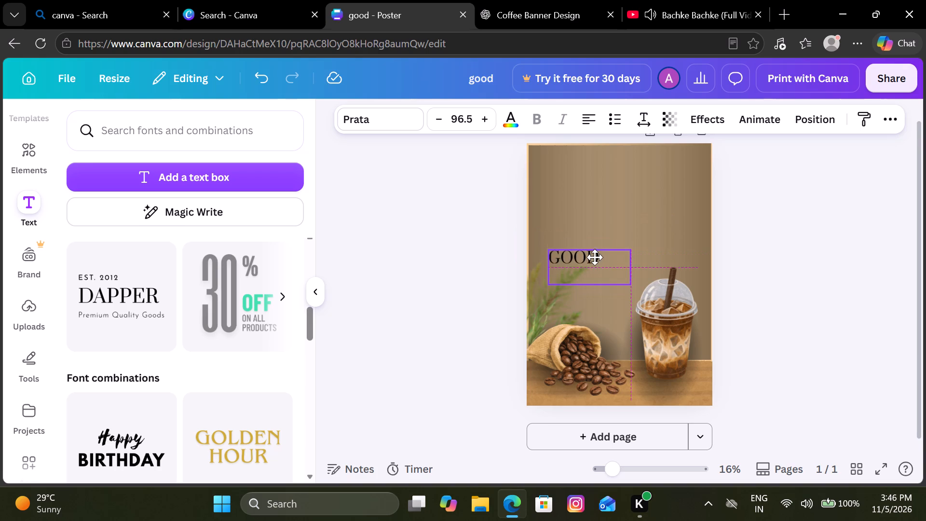
left_click_drag(595, 257, 595, 255)
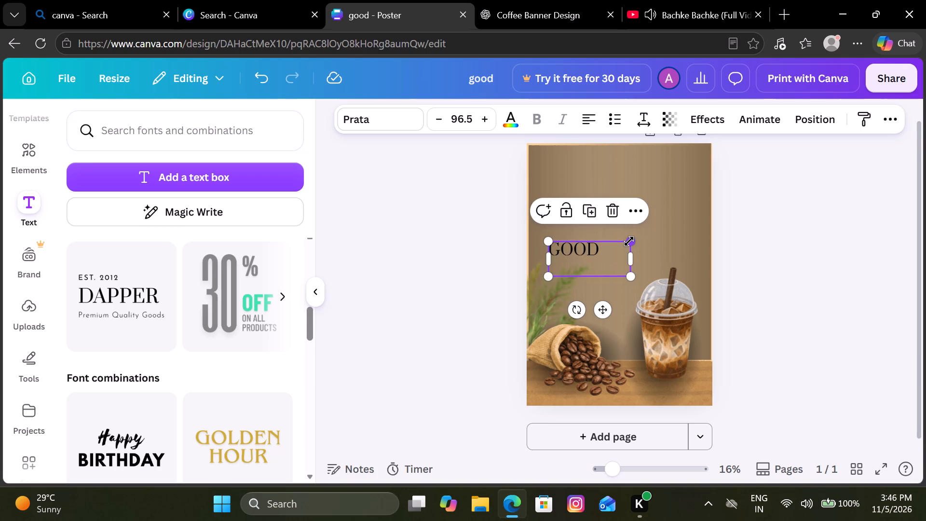
left_click_drag(629, 241, 616, 253)
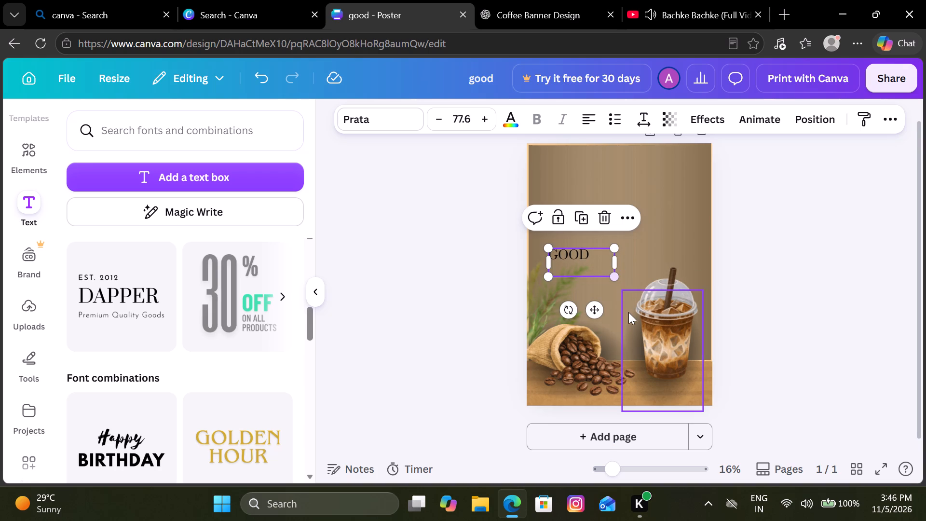
left_click(757, 238)
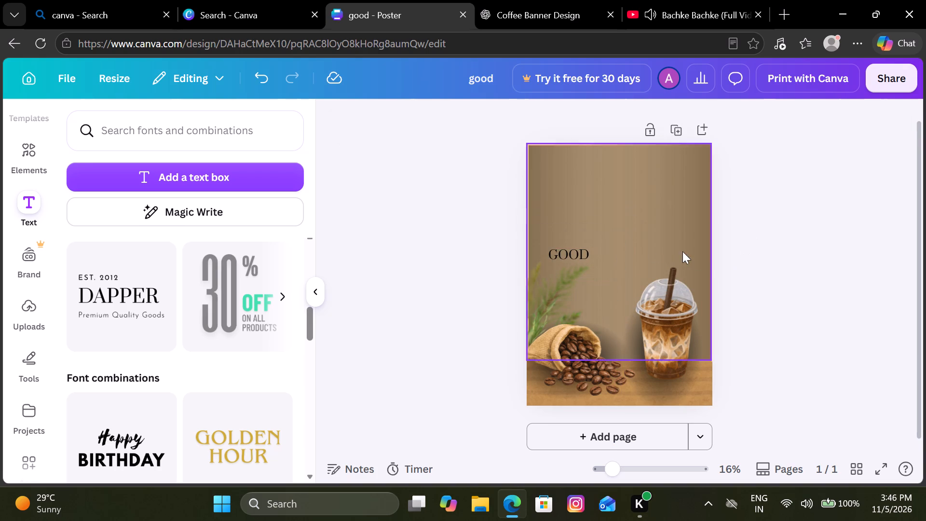
left_click_drag(573, 260, 572, 248)
left_click(514, 293)
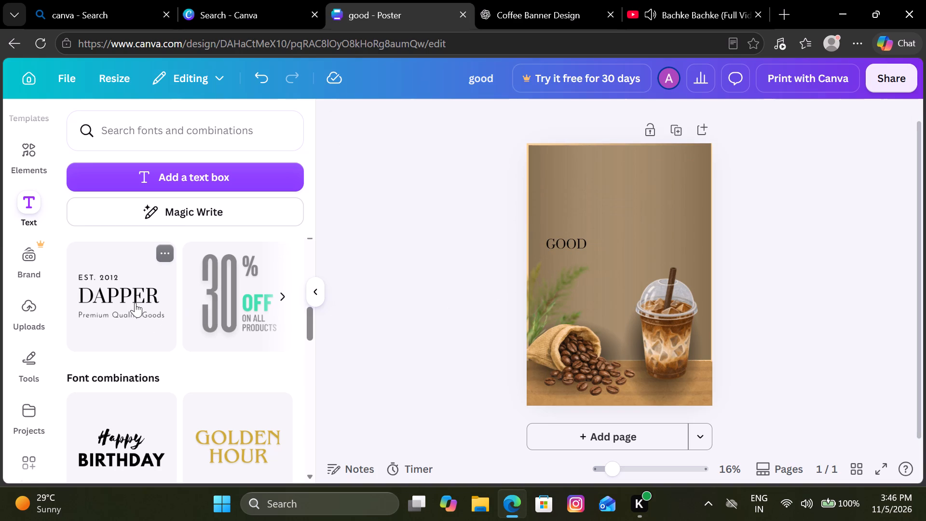
Add the DAPPER text combination again and delete its Premium Quality Goods and EST. 2012 lines.
left_click(135, 302)
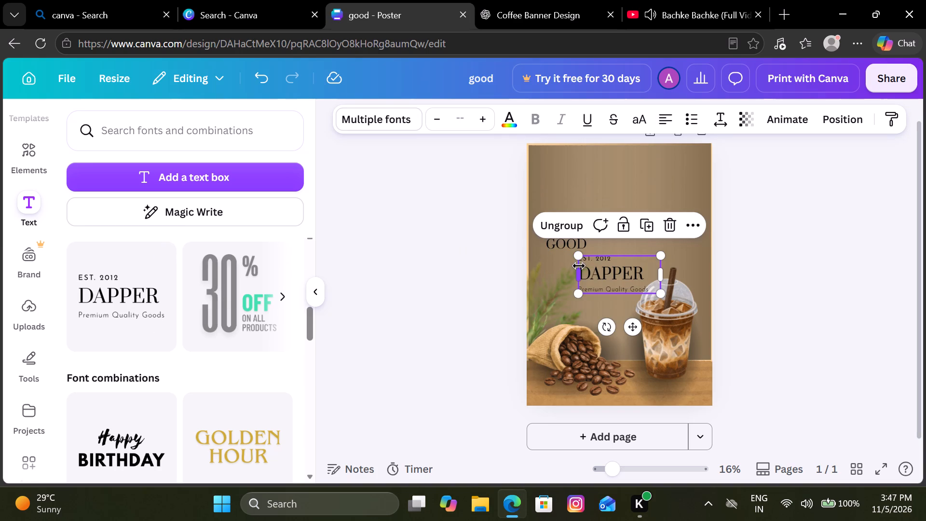
left_click(607, 286)
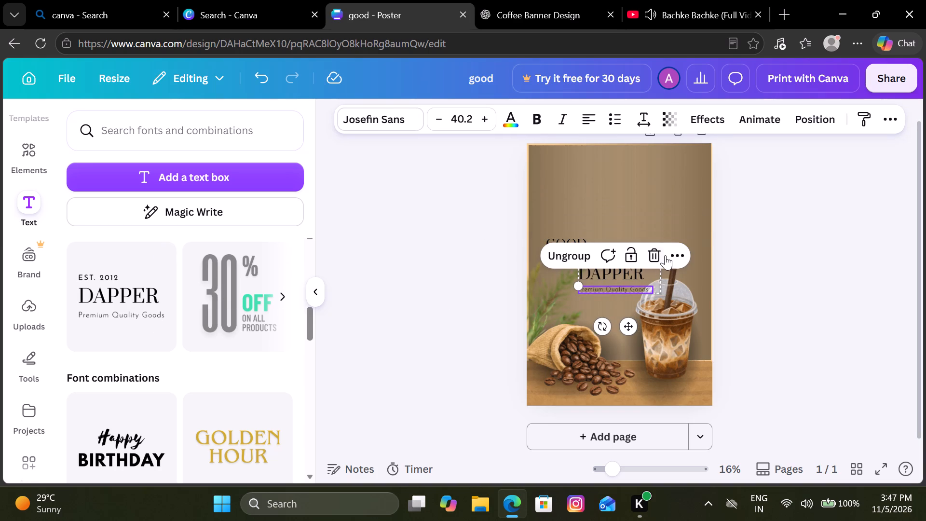
left_click(665, 255)
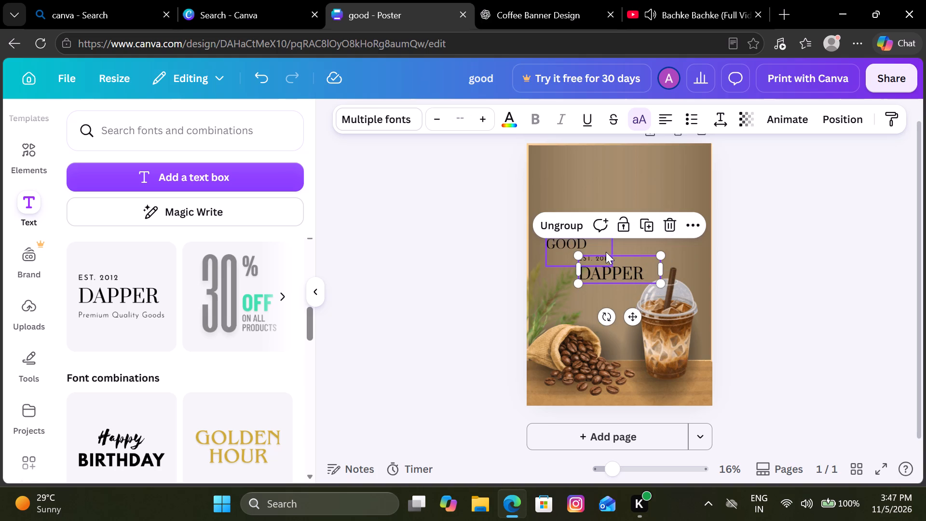
left_click(604, 259)
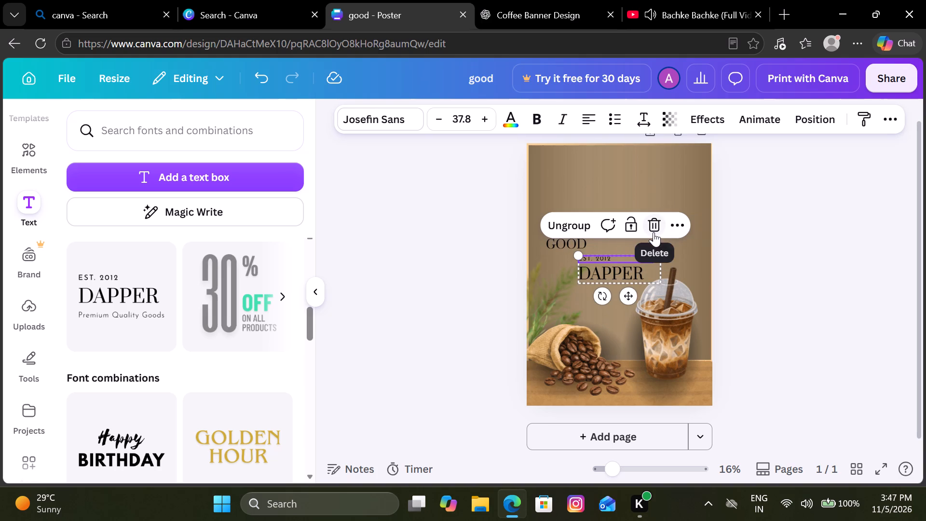
left_click(654, 232)
Replace the DAPPER text with "better".
left_click(622, 274)
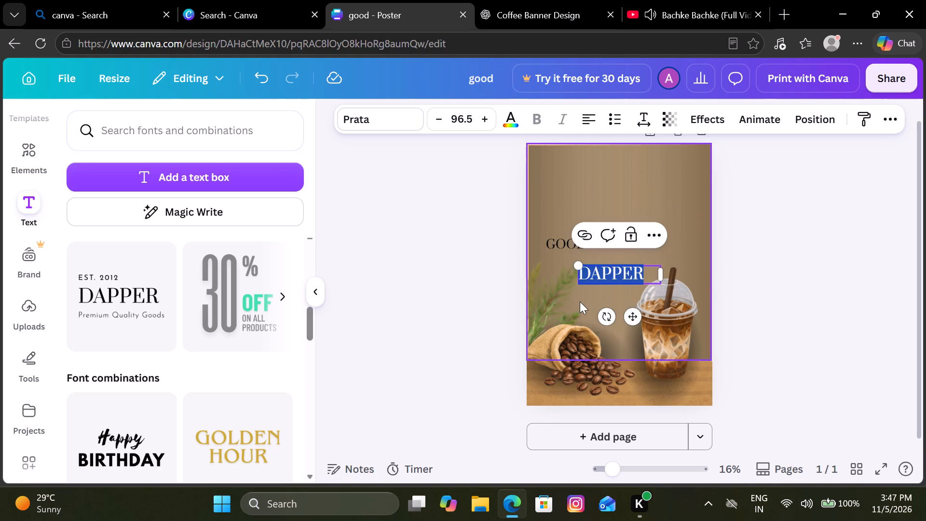
key("b")
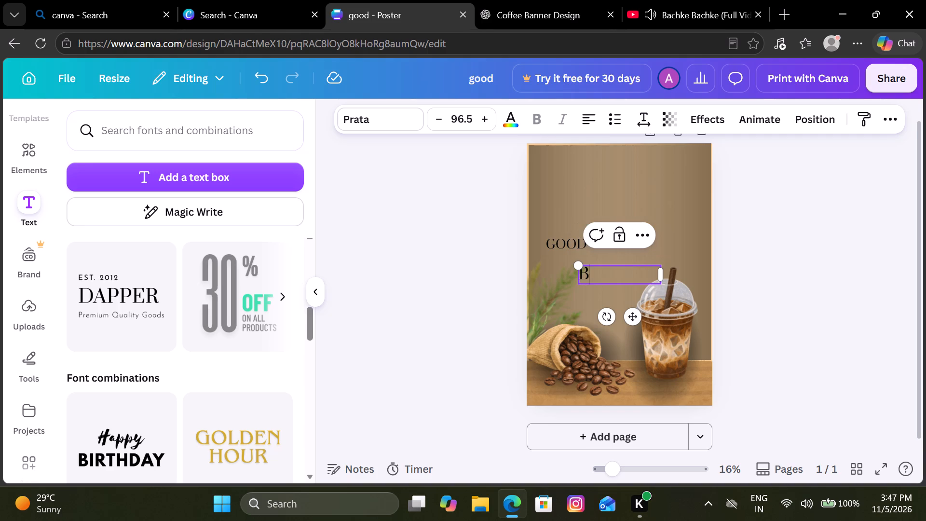
key("e")
type("tter")
left_click(800, 188)
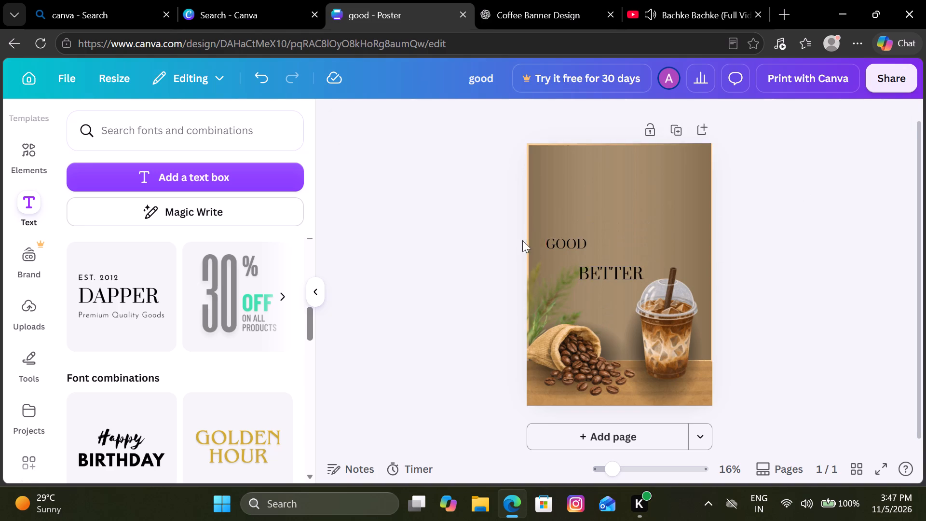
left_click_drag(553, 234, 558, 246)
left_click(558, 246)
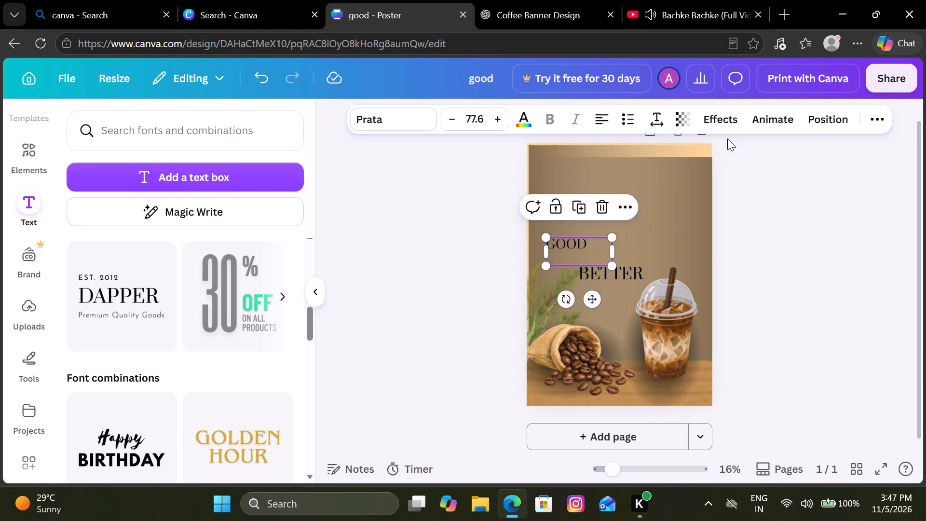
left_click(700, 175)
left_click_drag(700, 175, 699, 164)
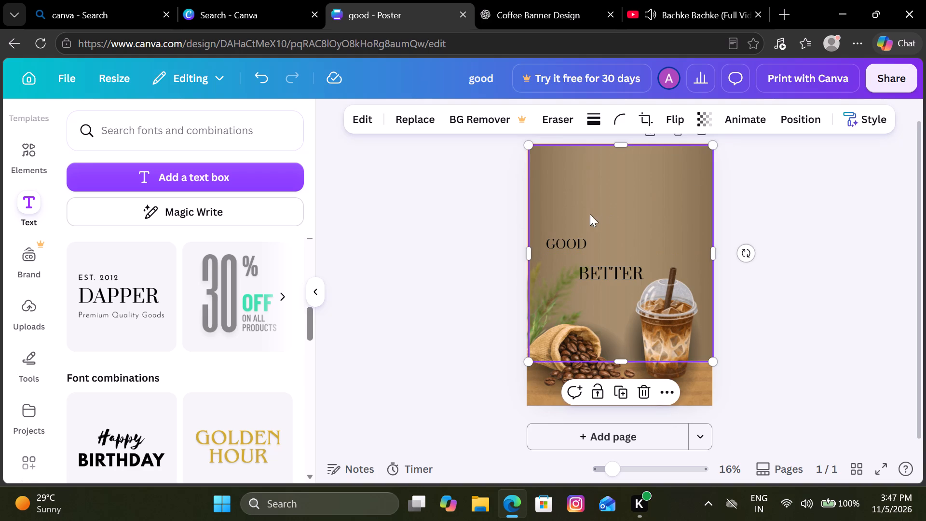
Enlarge the GOOD text to size 80.4.
left_click(576, 237)
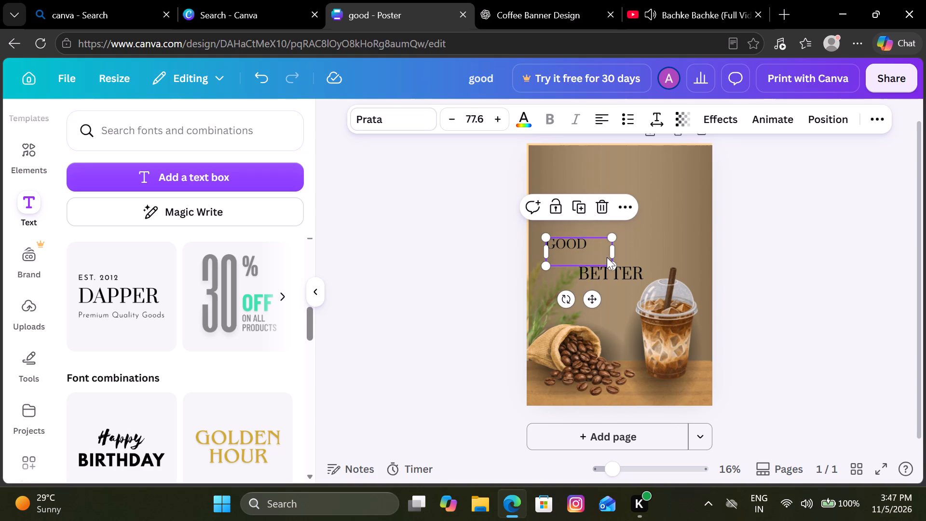
left_click(611, 265)
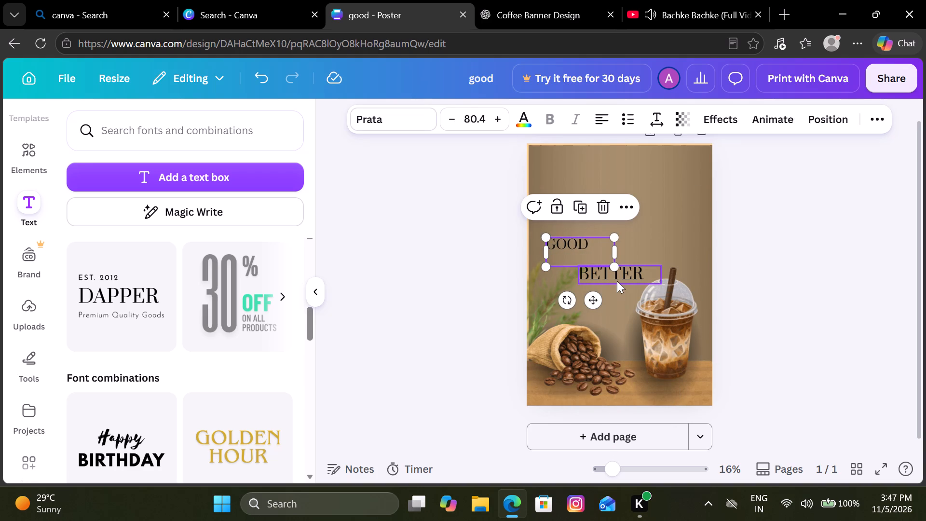
Scale the BETTER text down to size 80.2 and place it directly beneath GOOD, aligned with its left edge.
left_click(617, 281)
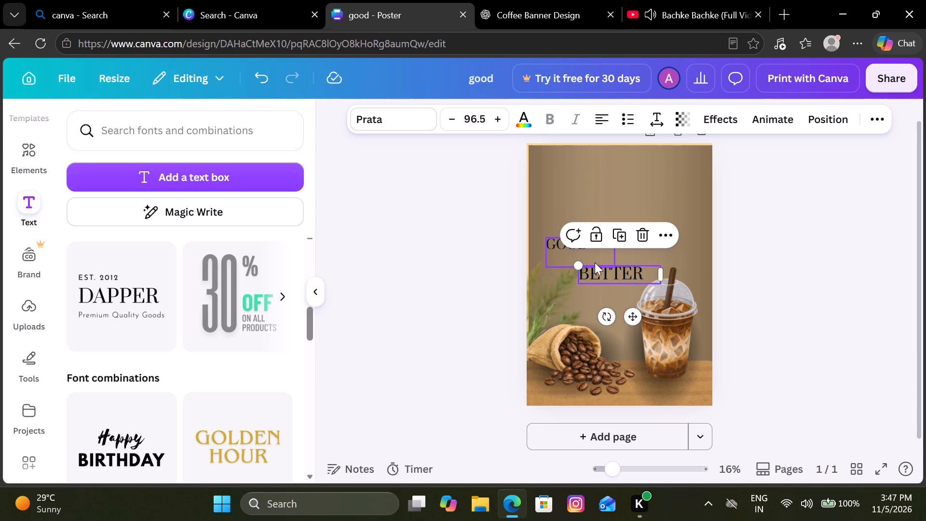
left_click_drag(582, 266, 589, 270)
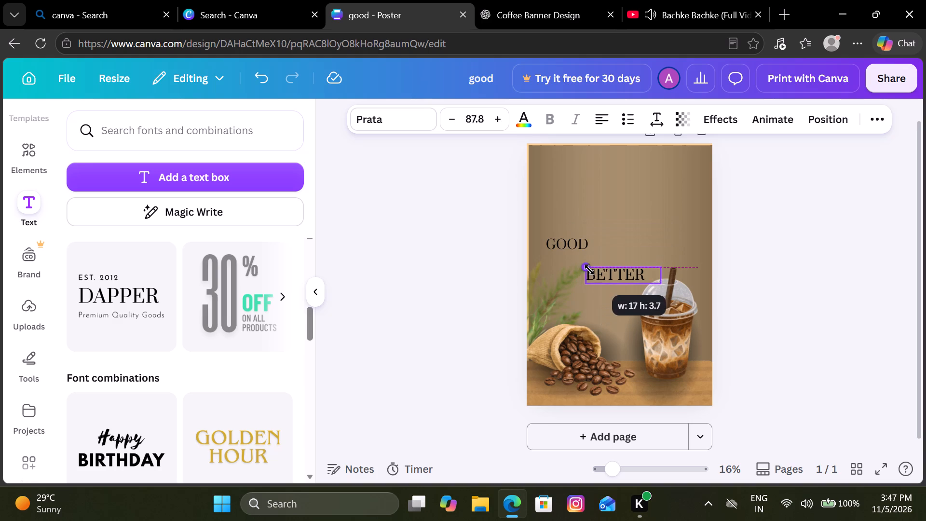
left_click_drag(589, 270, 594, 272)
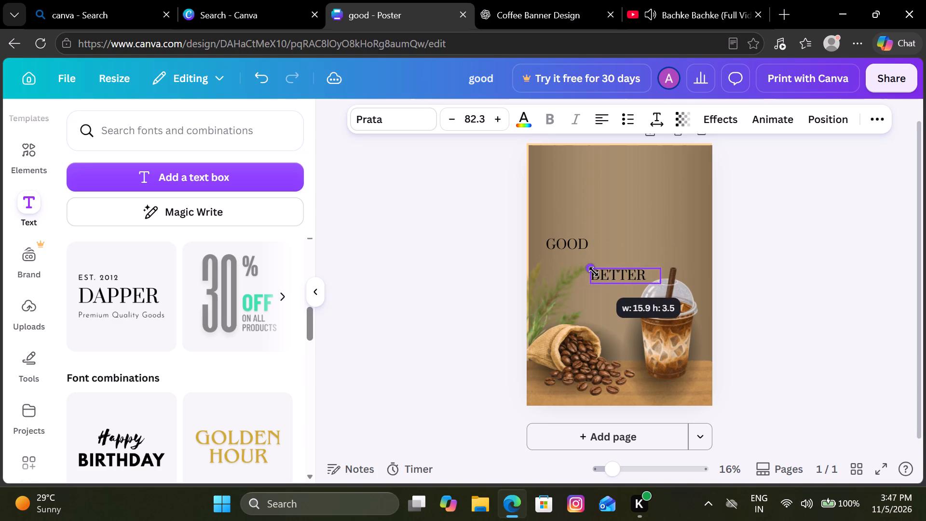
left_click_drag(594, 272, 595, 274)
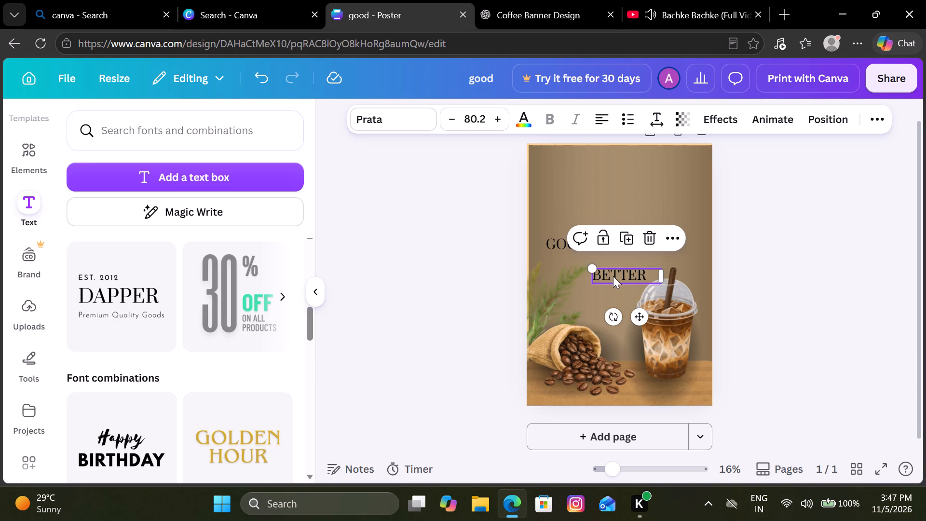
left_click_drag(613, 276, 564, 261)
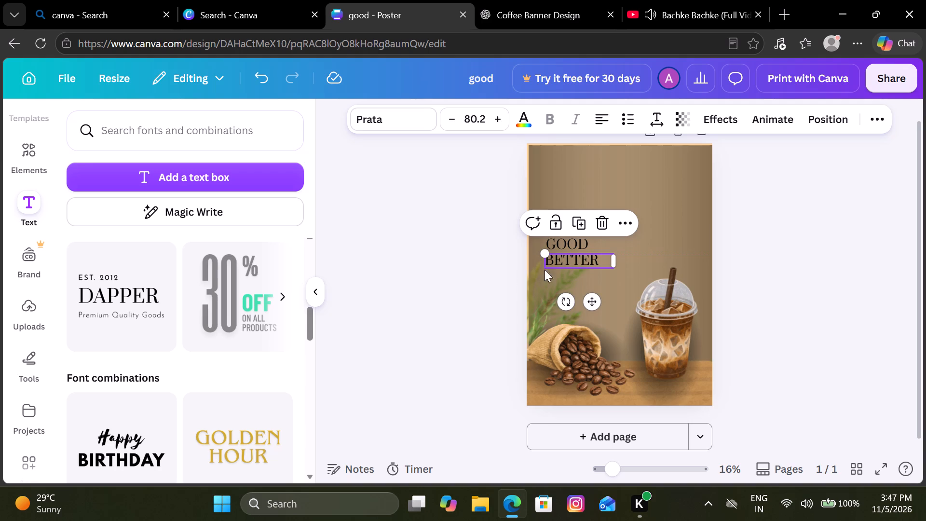
left_click(480, 267)
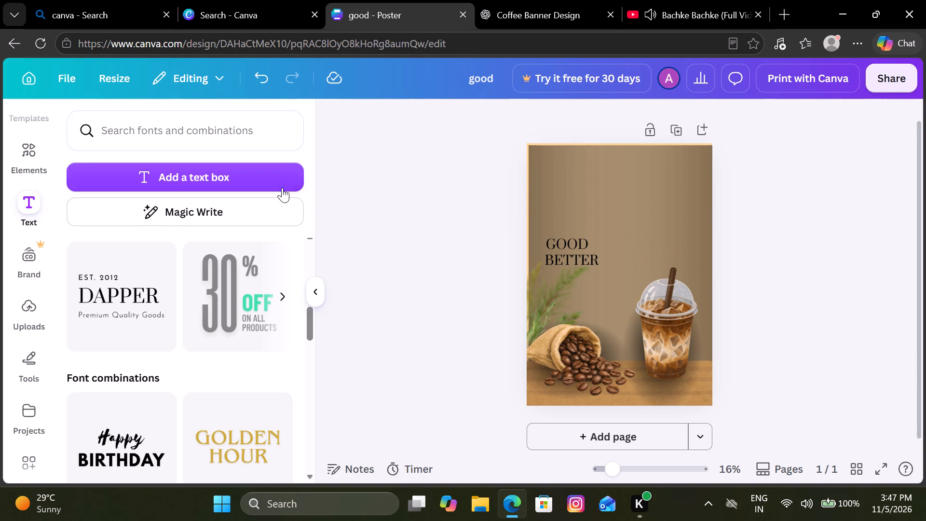
Add the TATTOO studio text combination to the poster and delete its TATTOO line.
scroll(186, 393, "down", 1)
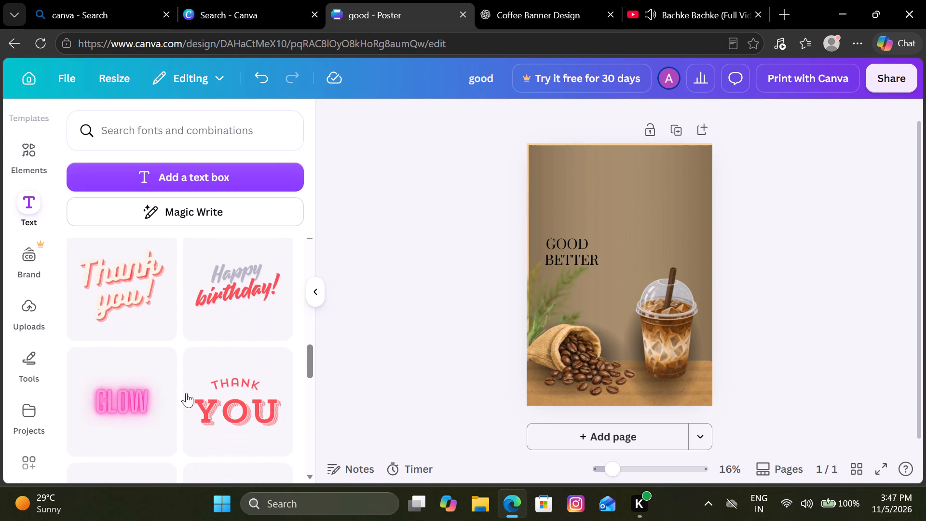
scroll(186, 393, "down", 3)
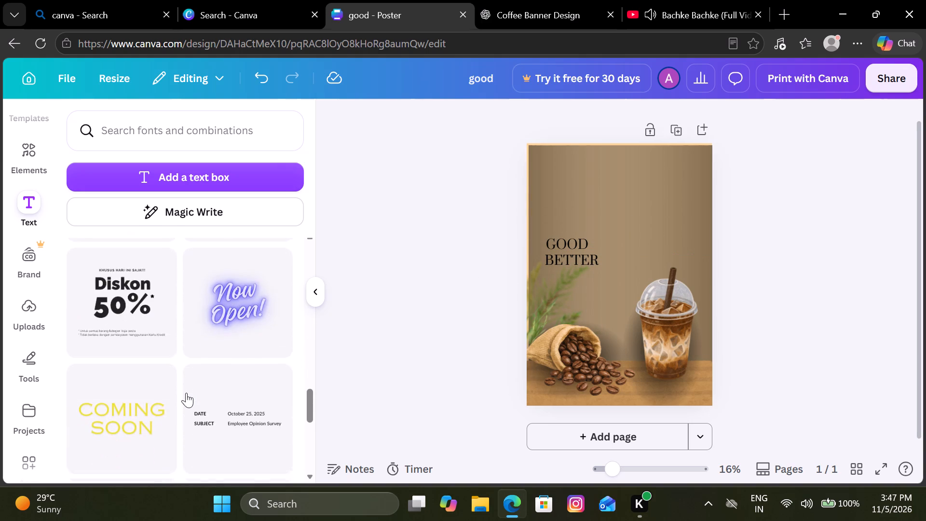
scroll(186, 393, "down", 2)
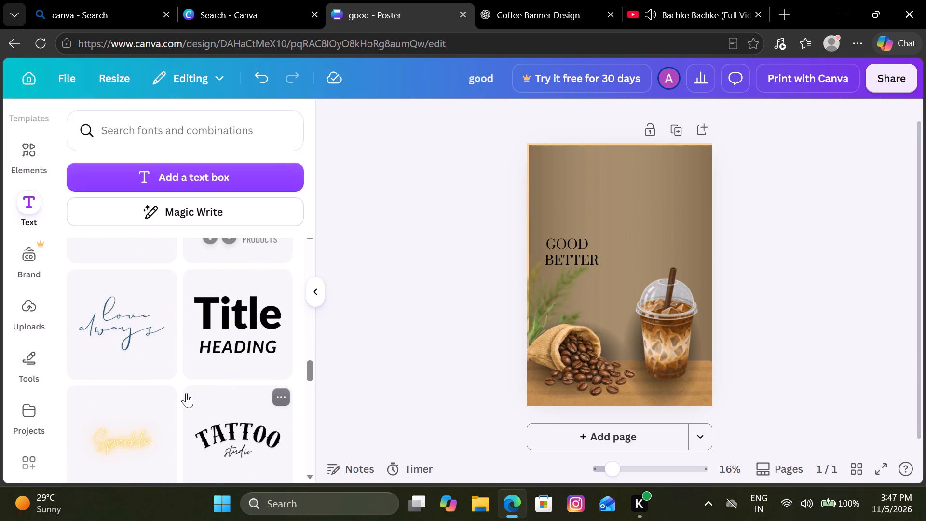
scroll(186, 393, "down", 1)
left_click(234, 361)
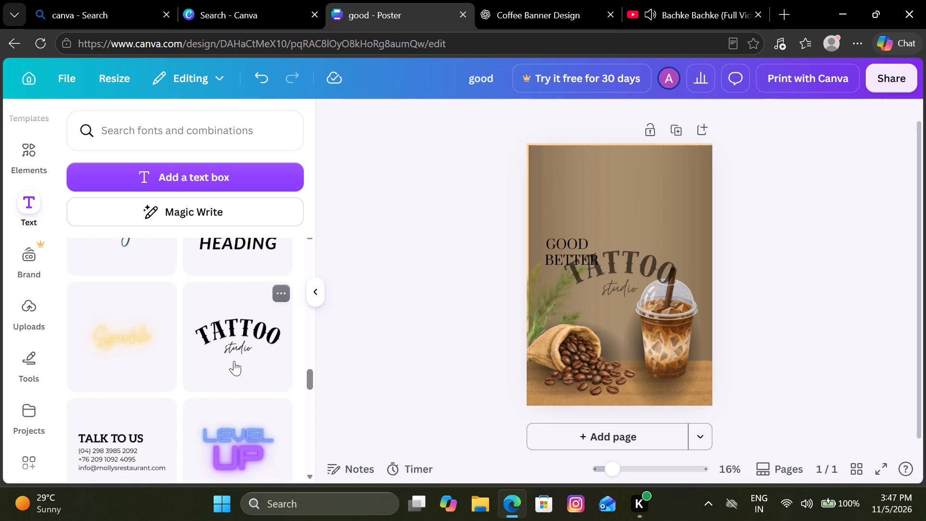
left_click(626, 263)
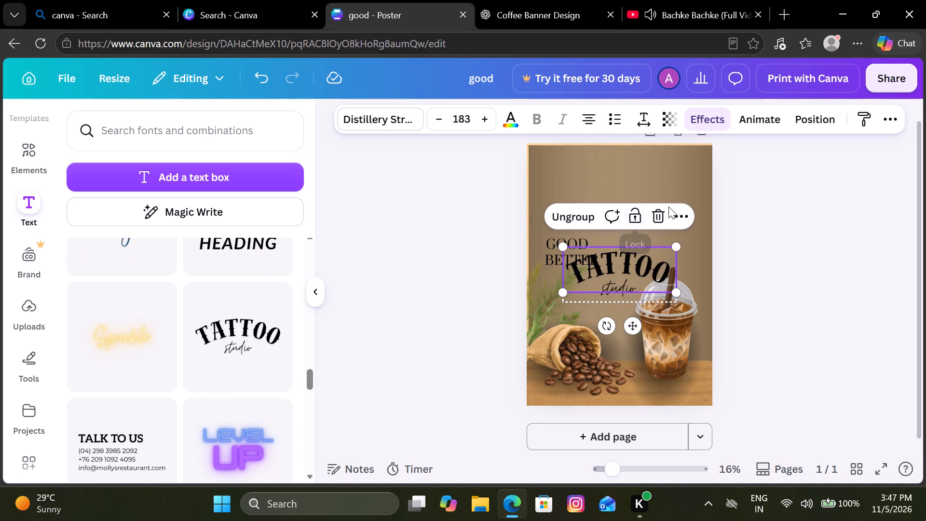
left_click(654, 213)
Replace the handwritten "studio" text with "coffee".
left_click(611, 289)
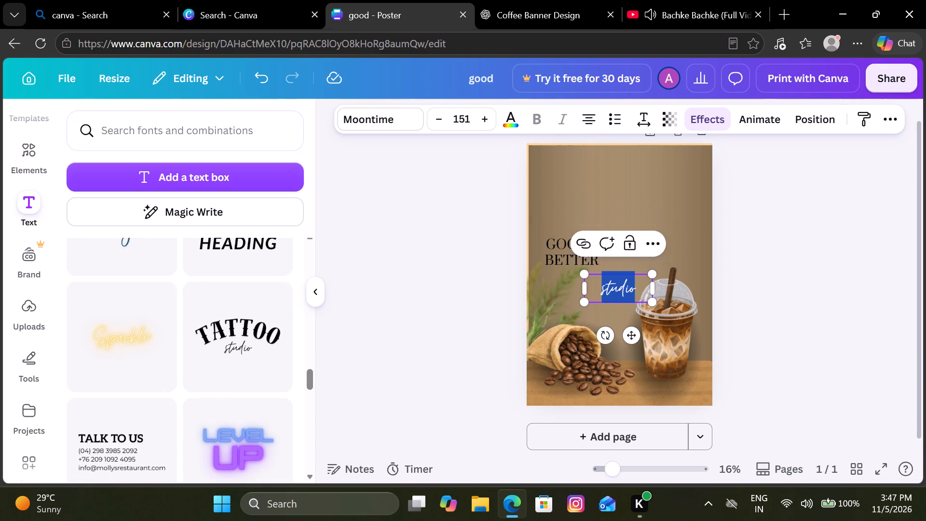
type("coffee")
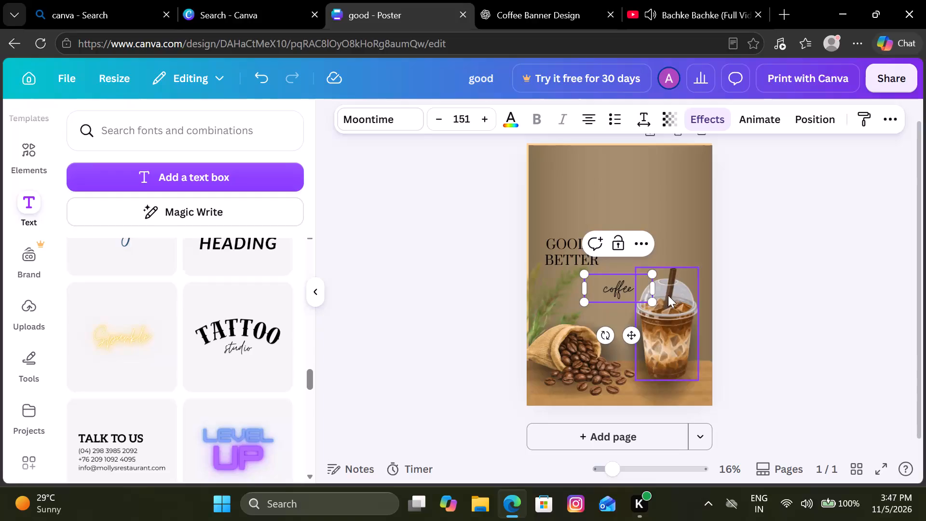
left_click(797, 249)
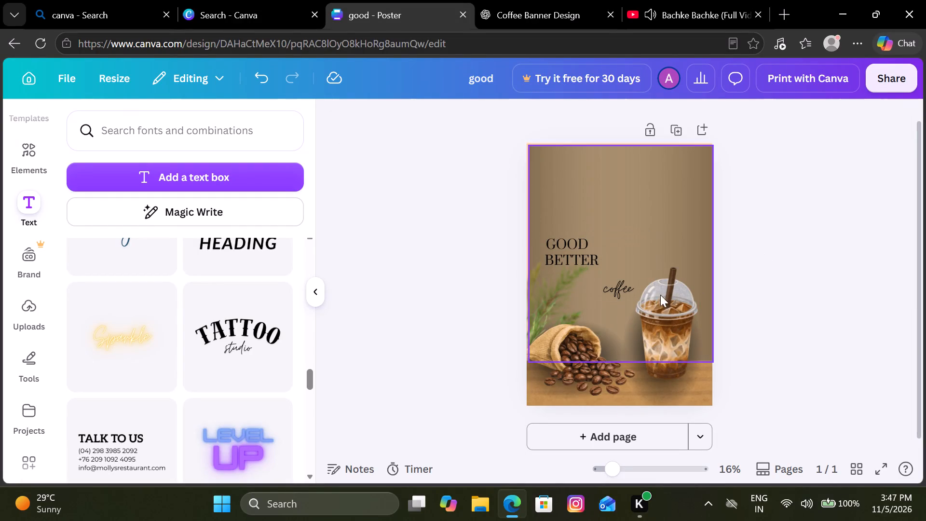
Place the handwritten "coffee" text on the same line as GOOD, just after the word.
left_click_drag(615, 288, 610, 245)
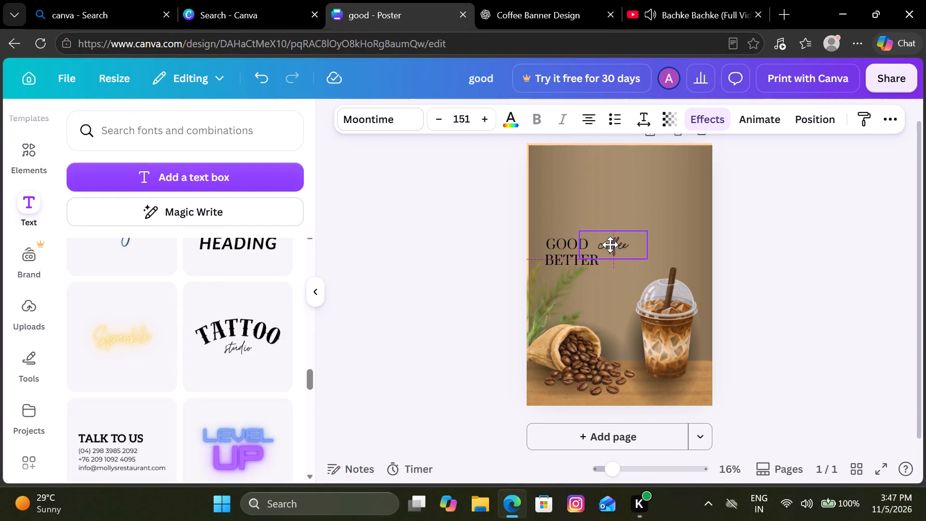
left_click_drag(610, 245, 608, 243)
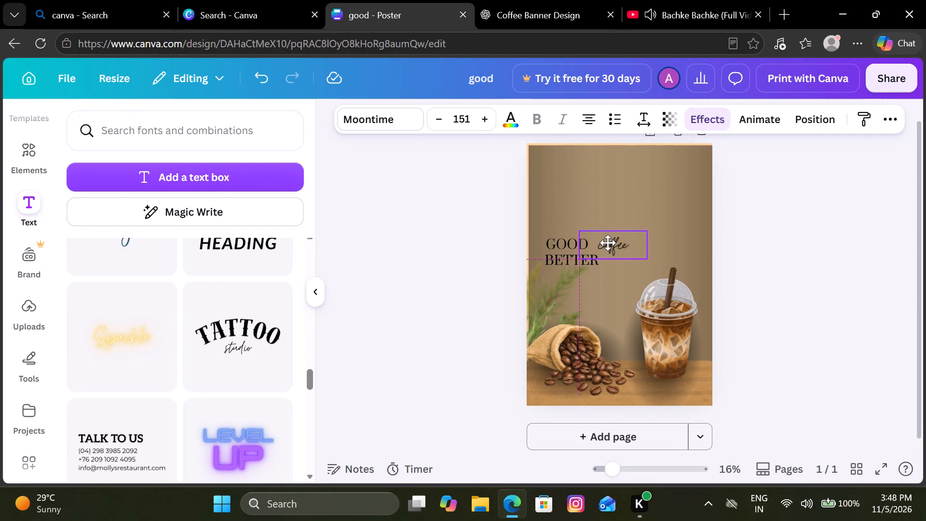
left_click_drag(608, 243, 607, 244)
left_click_drag(607, 244, 606, 243)
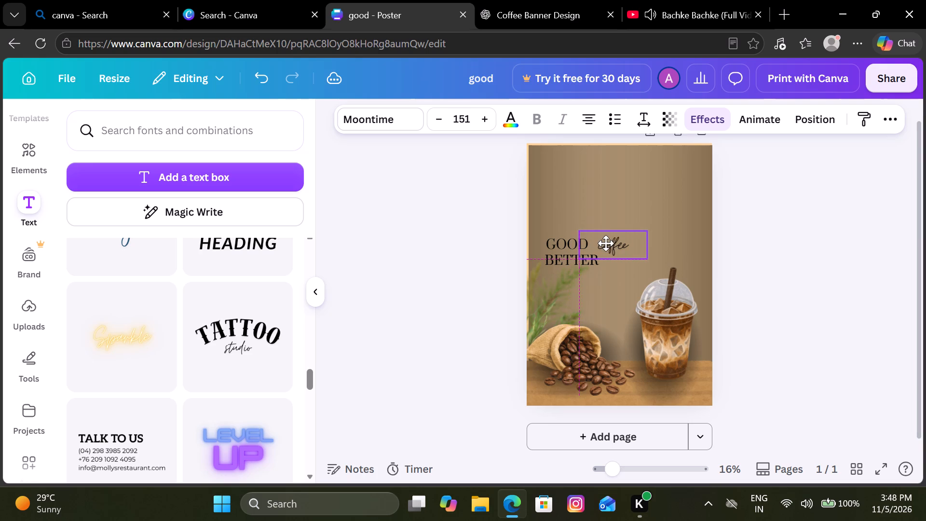
left_click_drag(606, 243, 606, 243)
left_click(778, 240)
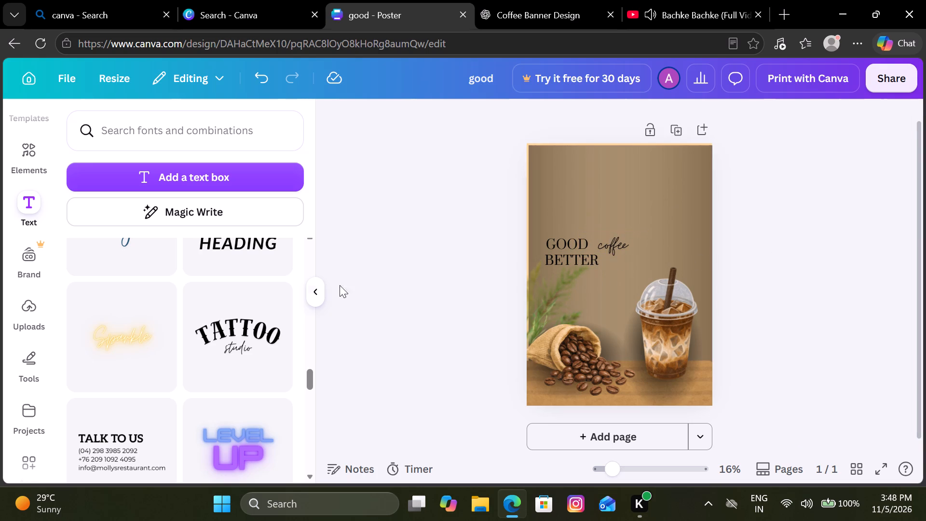
Duplicate the handwritten "coffee" text and place the copy just after BETTER.
left_click(621, 243)
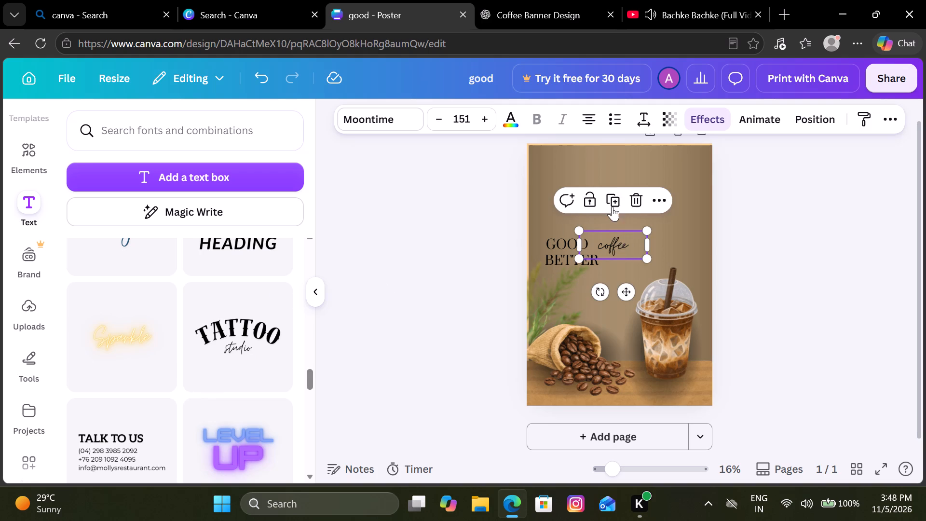
left_click(611, 199)
left_click_drag(614, 245, 612, 254)
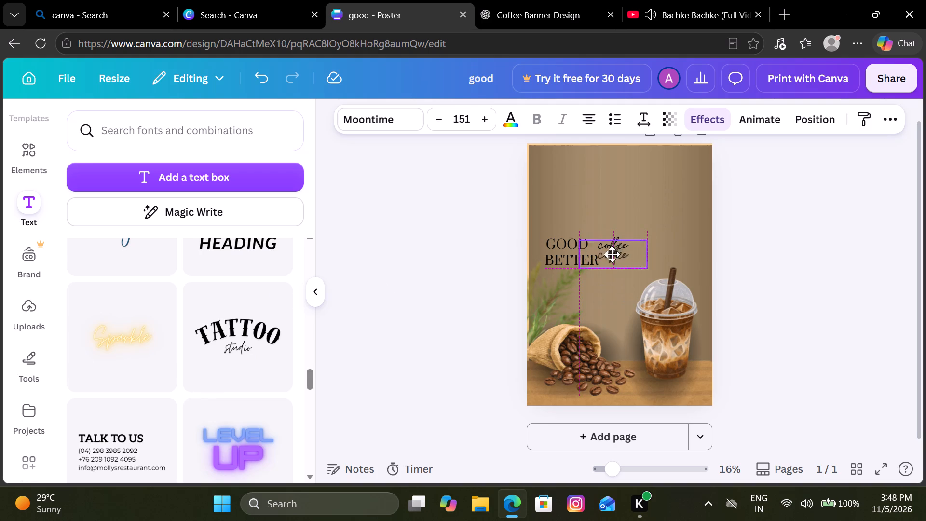
left_click_drag(612, 254, 615, 256)
Replace the copied "coffee" text beside BETTER with "taste".
left_click(615, 256)
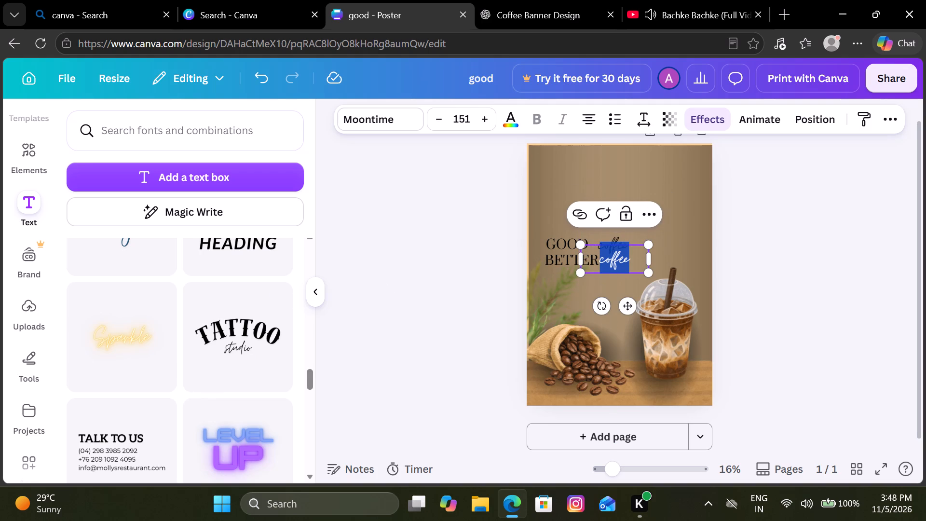
type("taste")
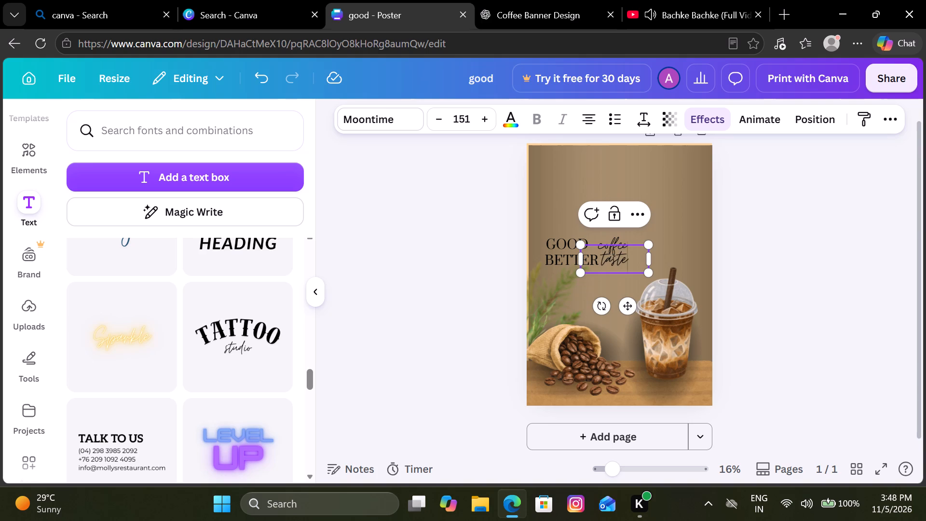
left_click(752, 232)
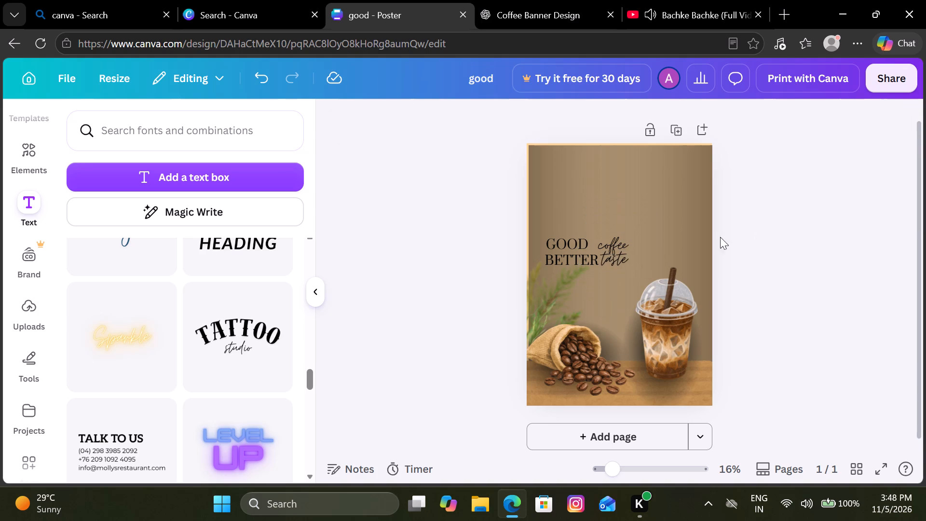
Shift BETTER and the handwritten "taste" slightly down, keeping them on one line with a wider gap below "GOOD coffee".
left_click_drag(571, 256, 571, 261)
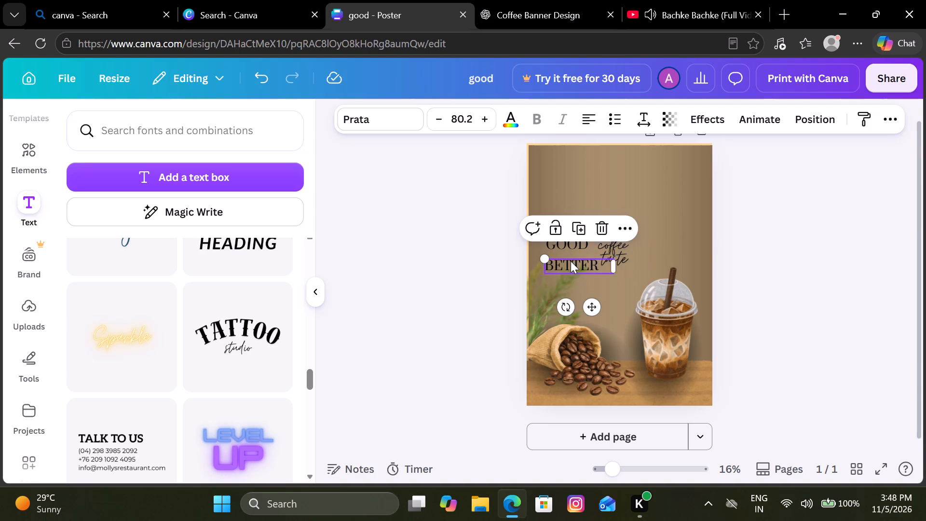
left_click_drag(625, 259, 630, 257)
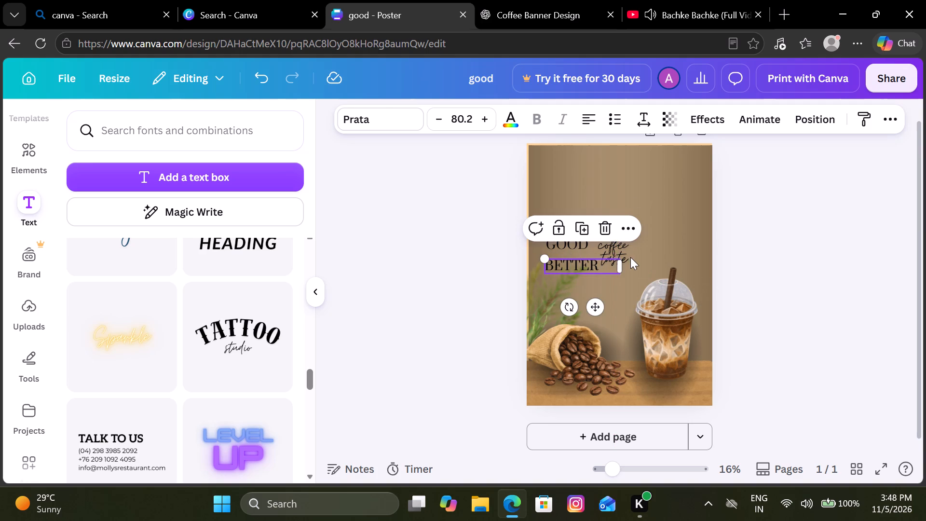
left_click_drag(636, 257, 634, 264)
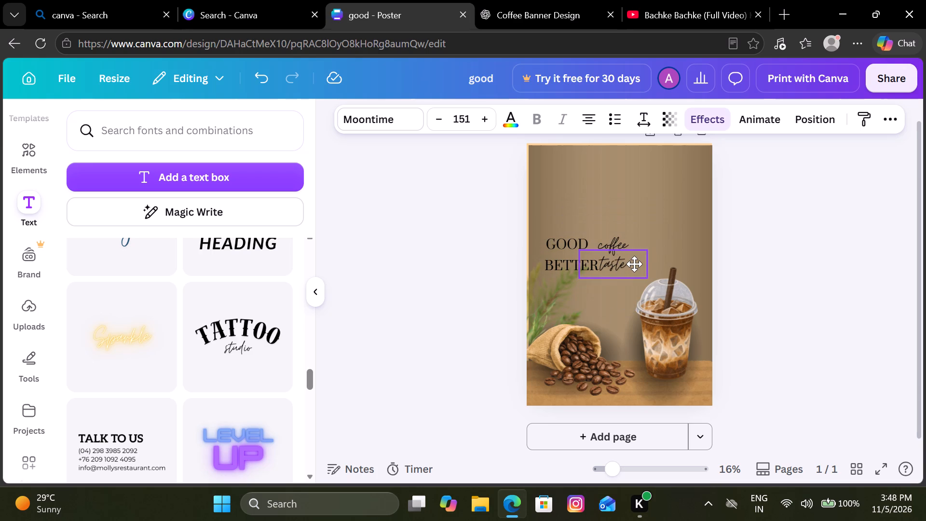
left_click_drag(634, 264, 636, 261)
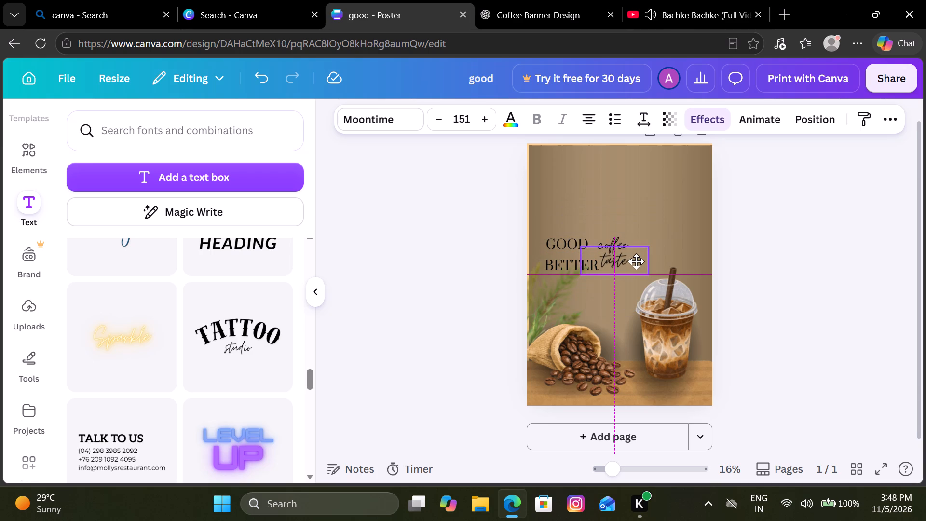
left_click_drag(636, 261, 636, 262)
left_click(736, 240)
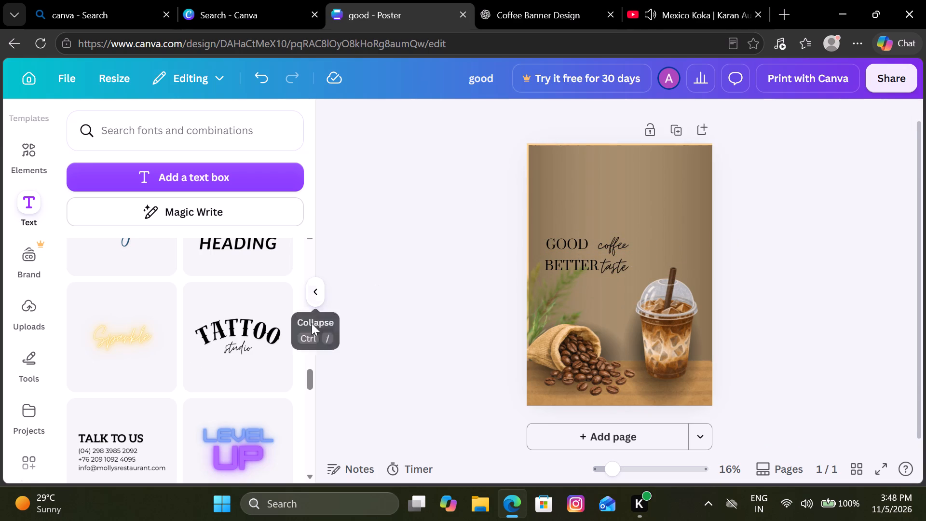
Add the gold GOLDEN HOUR font combination to the poster.
scroll(181, 341, "up", 6)
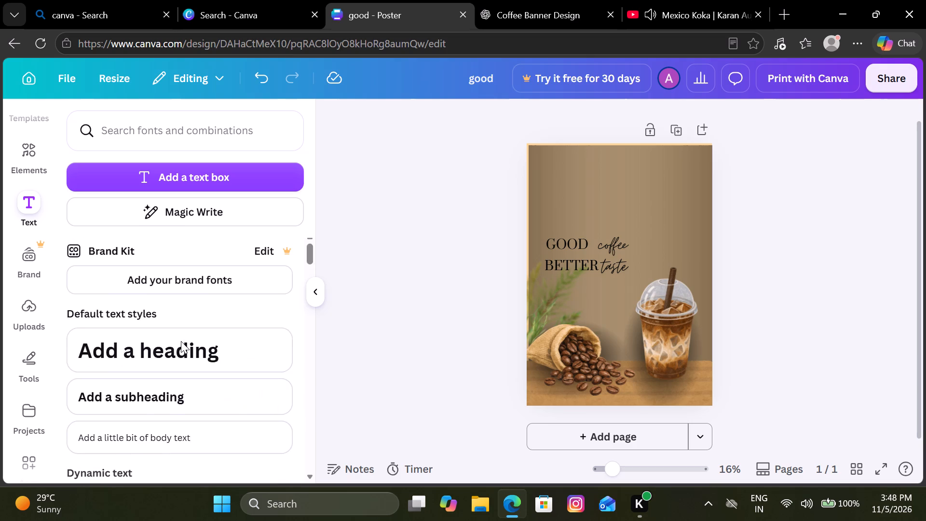
scroll(181, 341, "down", 1)
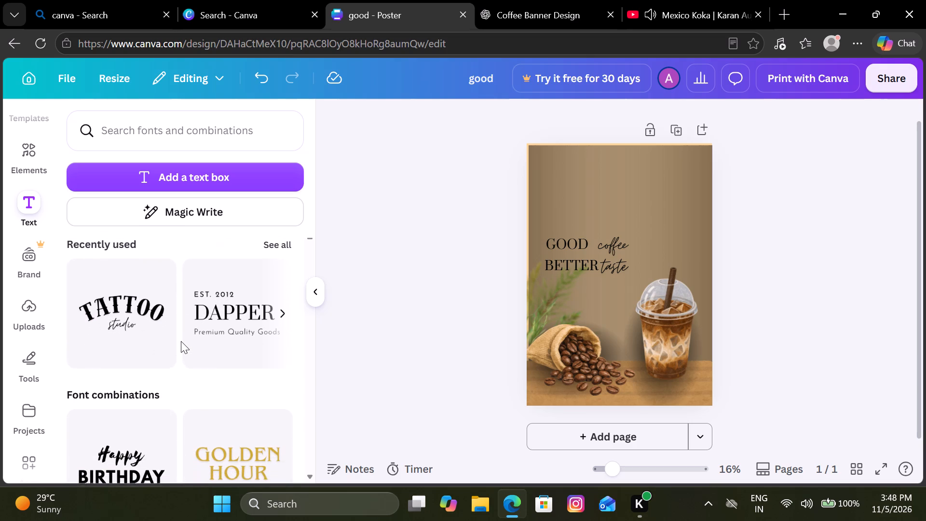
scroll(181, 341, "down", 1)
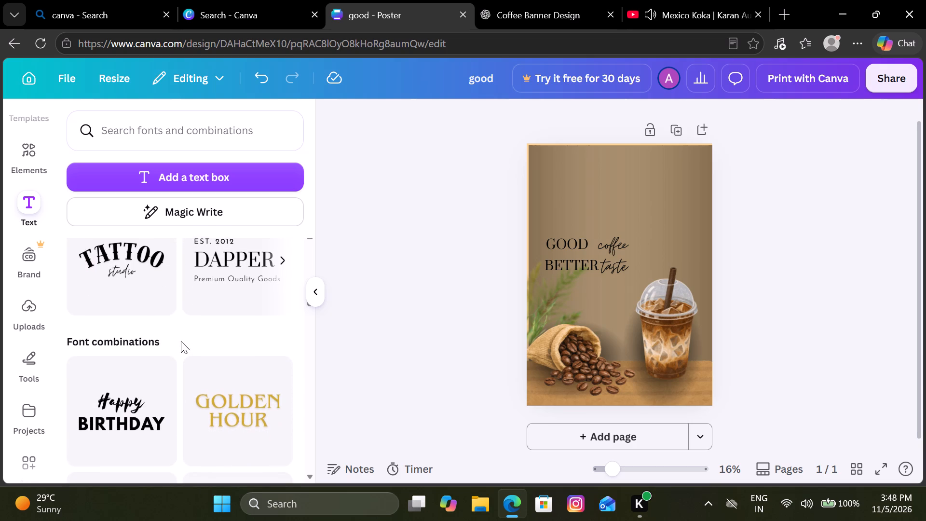
scroll(181, 341, "down", 1)
left_click(224, 386)
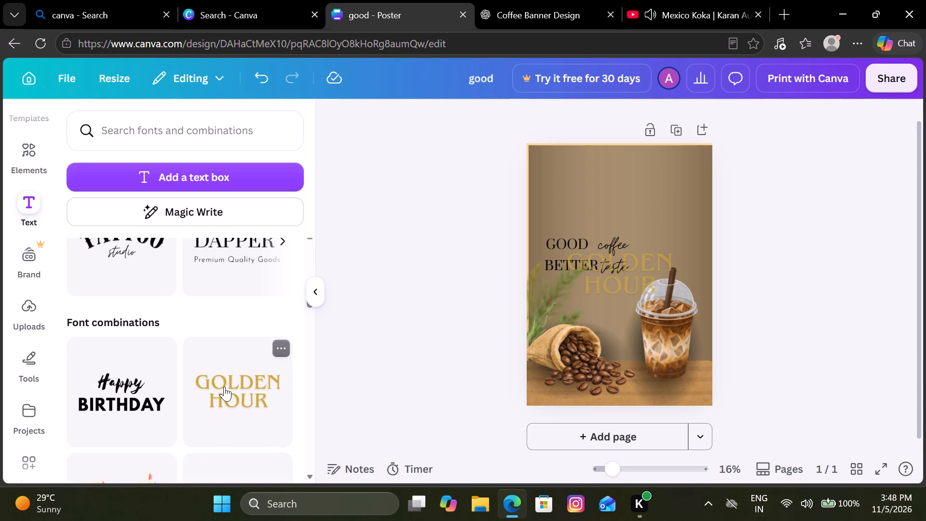
Replace the GOLDEN HOUR text with "auren".
left_click(625, 274)
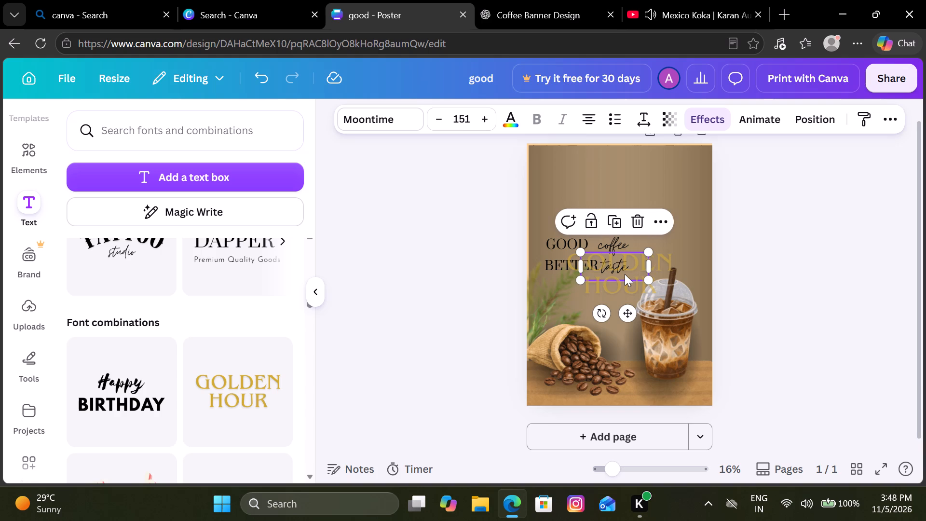
left_click(771, 225)
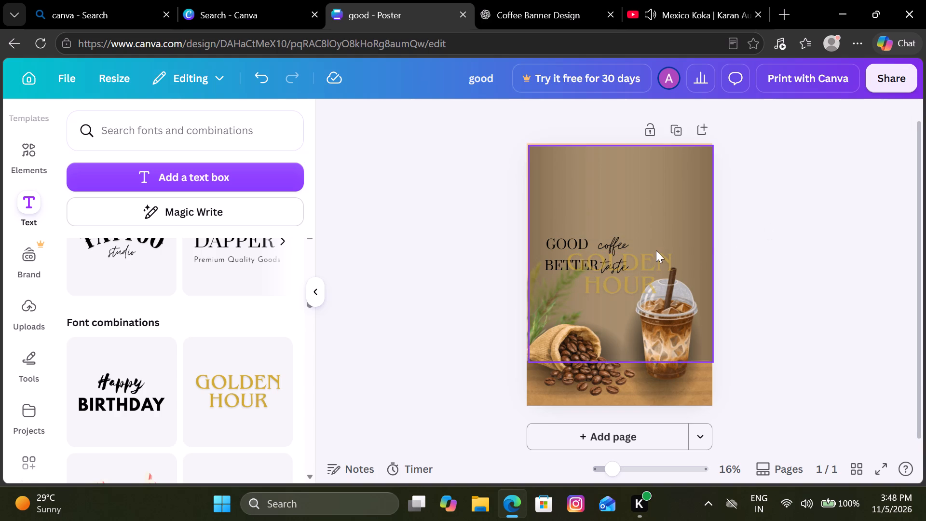
left_click(664, 261)
left_click(664, 261)
left_click_drag(664, 261, 661, 263)
left_click_drag(661, 263, 622, 292)
left_click(622, 292)
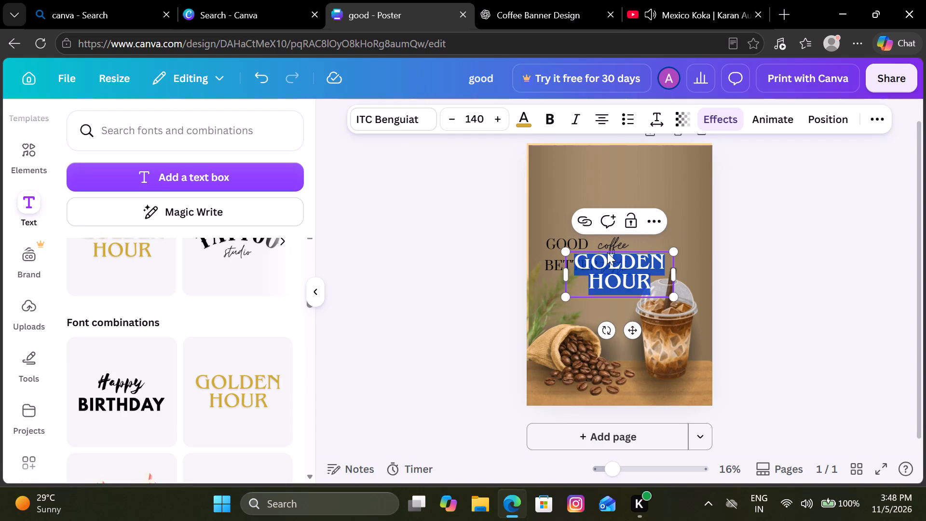
type("auren")
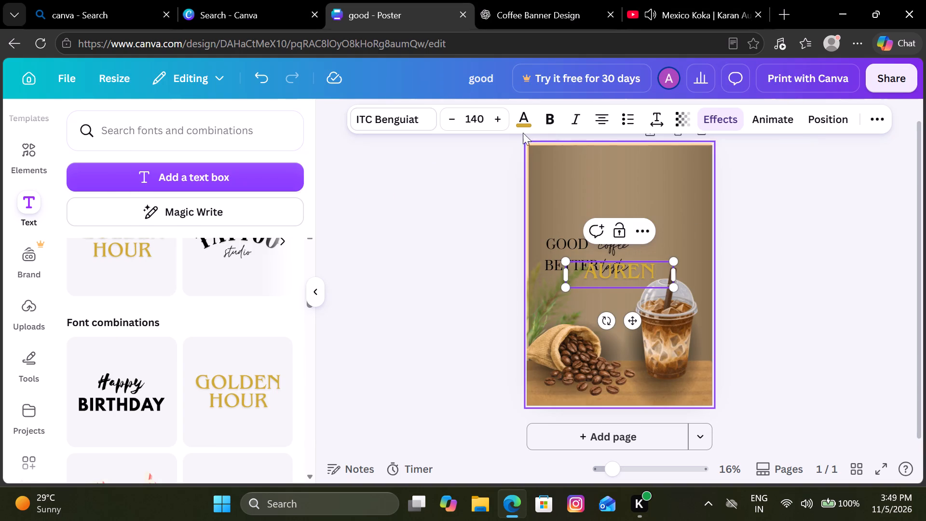
Recolour the gold AUREN text to a dark reddish brown from the default solid colours, changing every use of the gold.
left_click(517, 121)
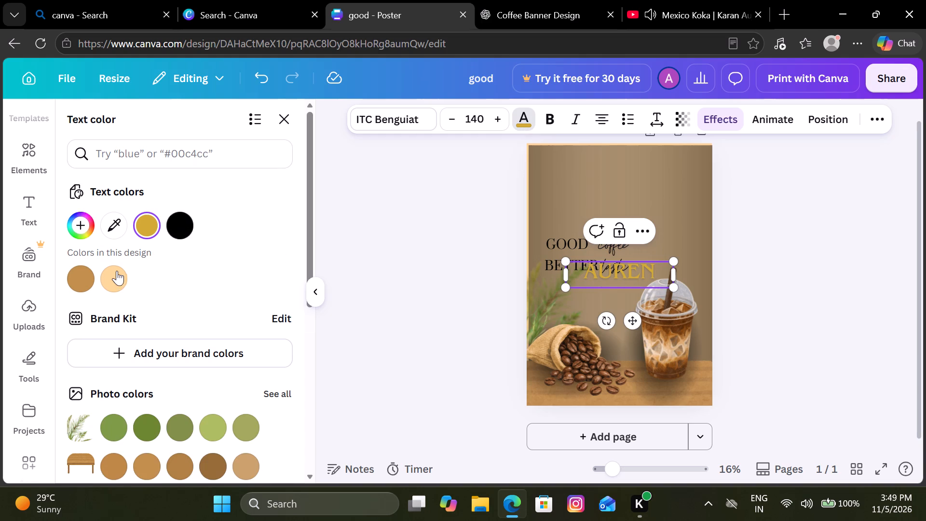
scroll(218, 318, "down", 1)
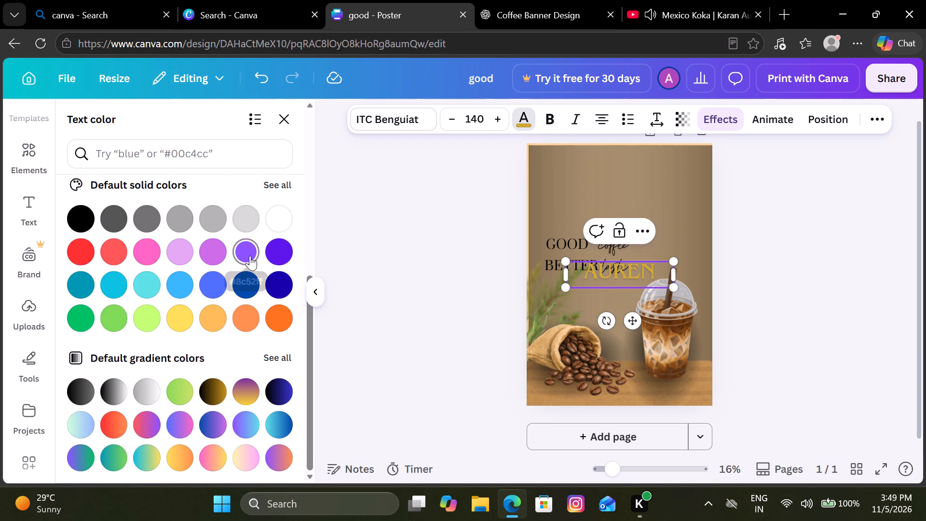
scroll(250, 256, "up", 1)
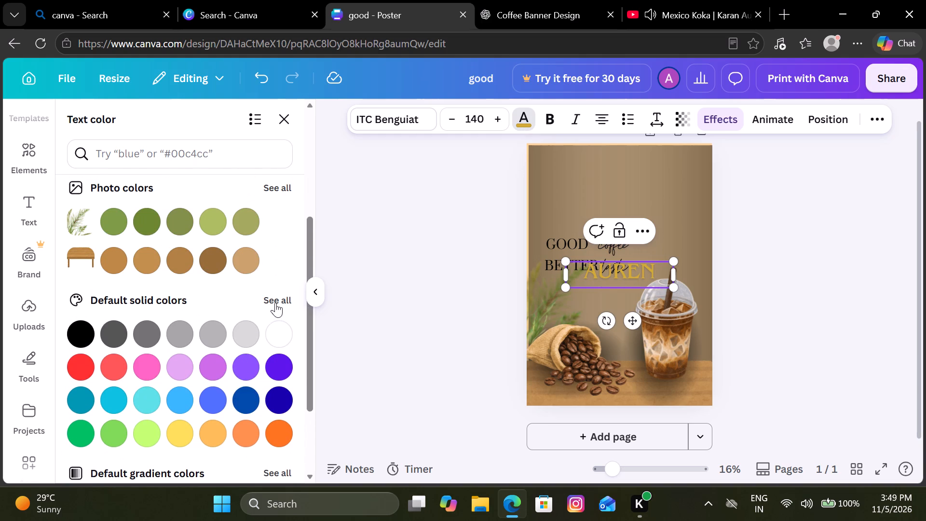
left_click(275, 302)
scroll(152, 384, "down", 1)
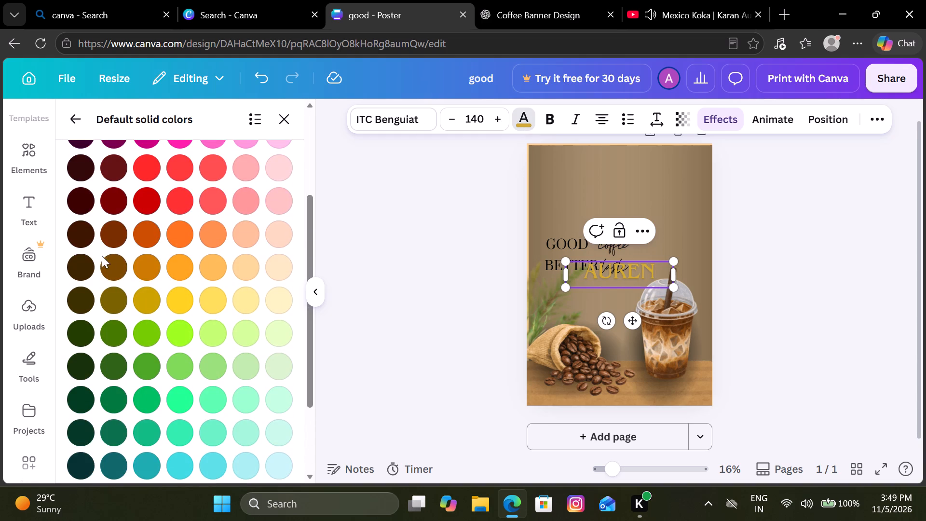
left_click(109, 224)
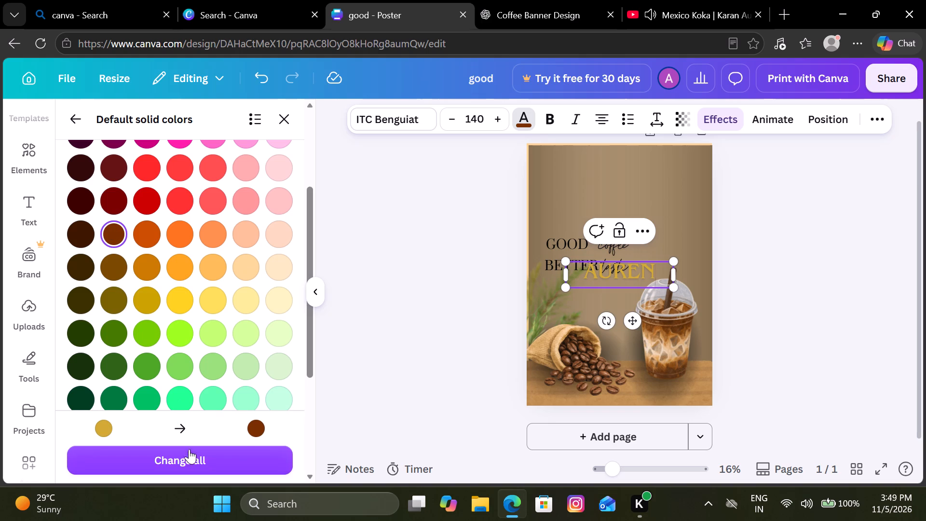
left_click(192, 456)
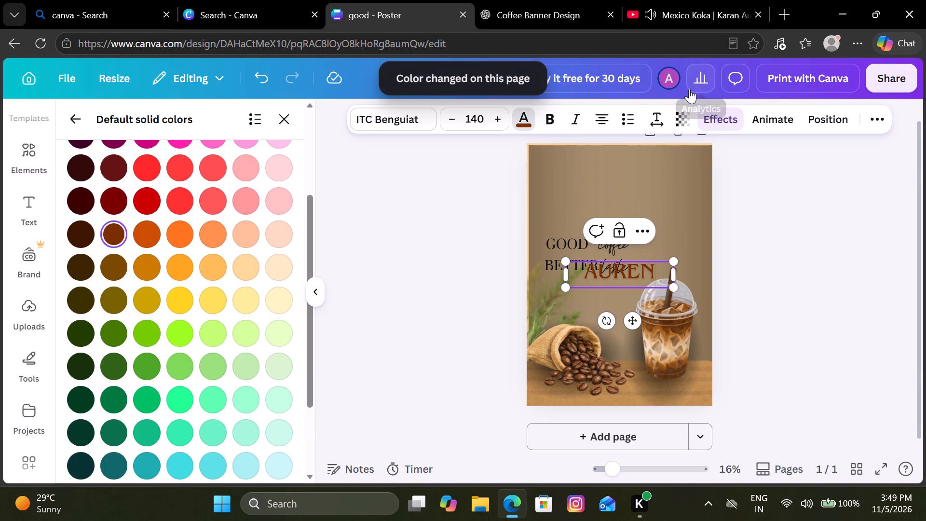
Close the Coffee Banner Design browser tab.
left_click(609, 13)
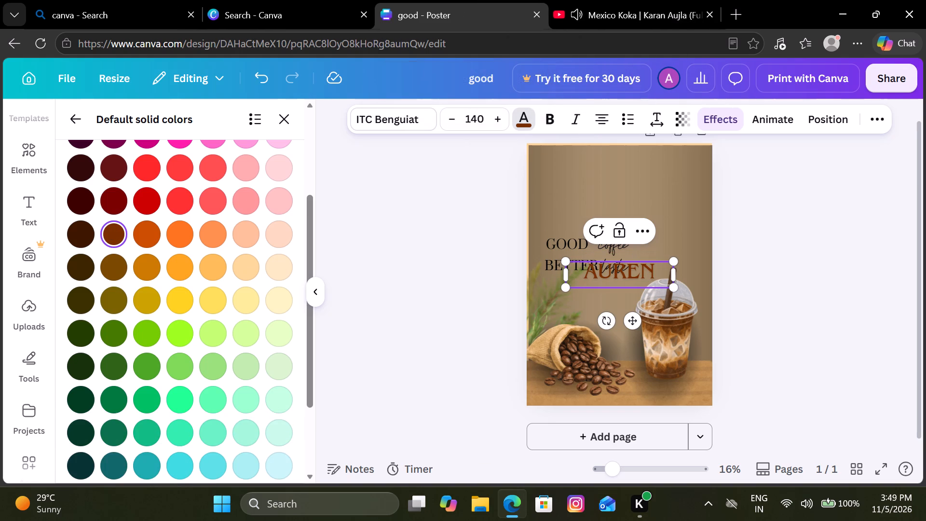
Move AUREN above the headline into the poster's upper area, enlarge it to font size 192 and centre it across the width.
left_click_drag(622, 260, 613, 183)
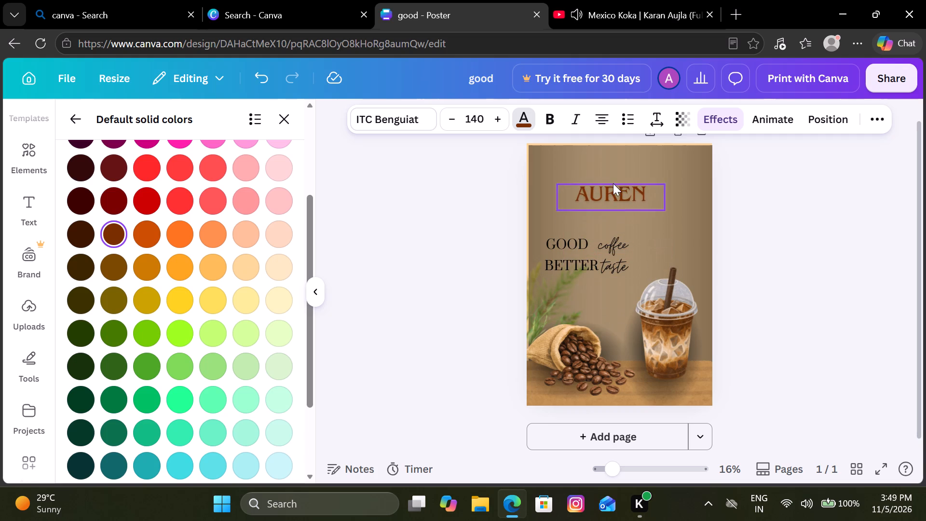
left_click_drag(613, 183, 621, 165)
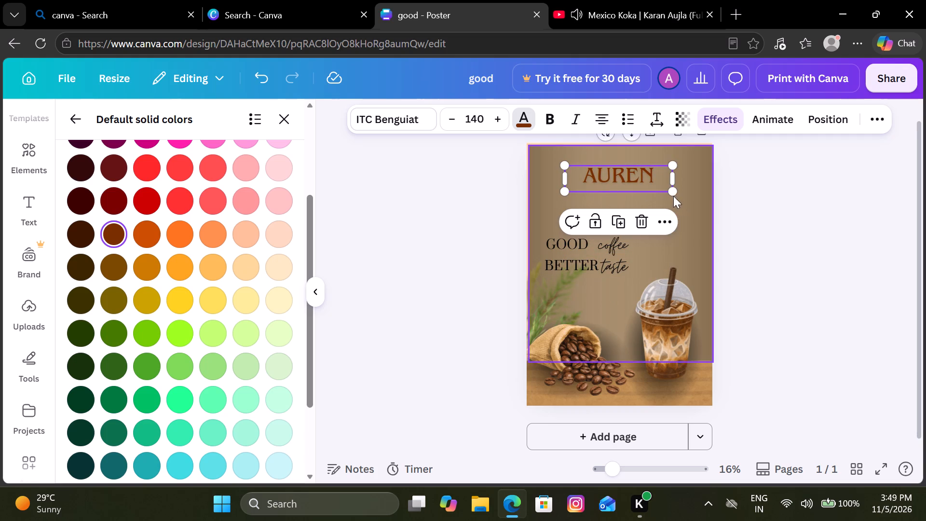
left_click_drag(671, 194, 708, 219)
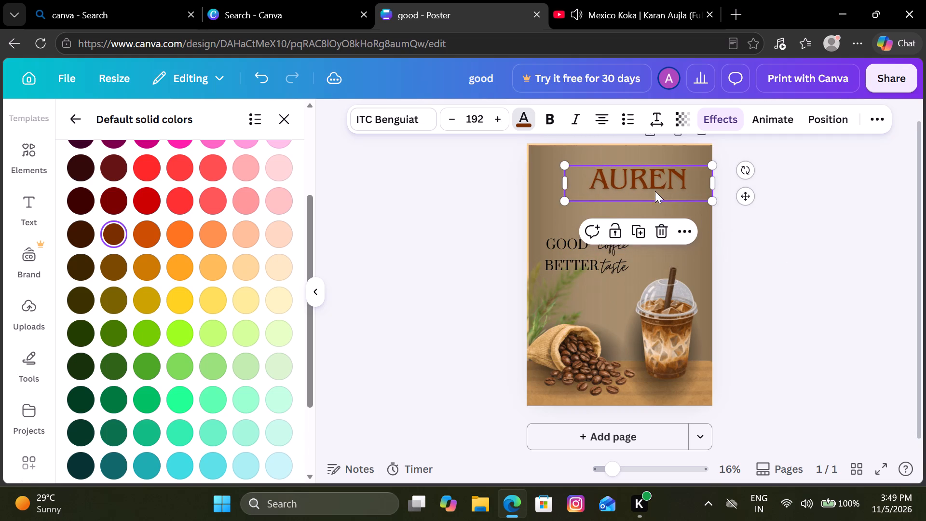
left_click_drag(657, 192, 640, 206)
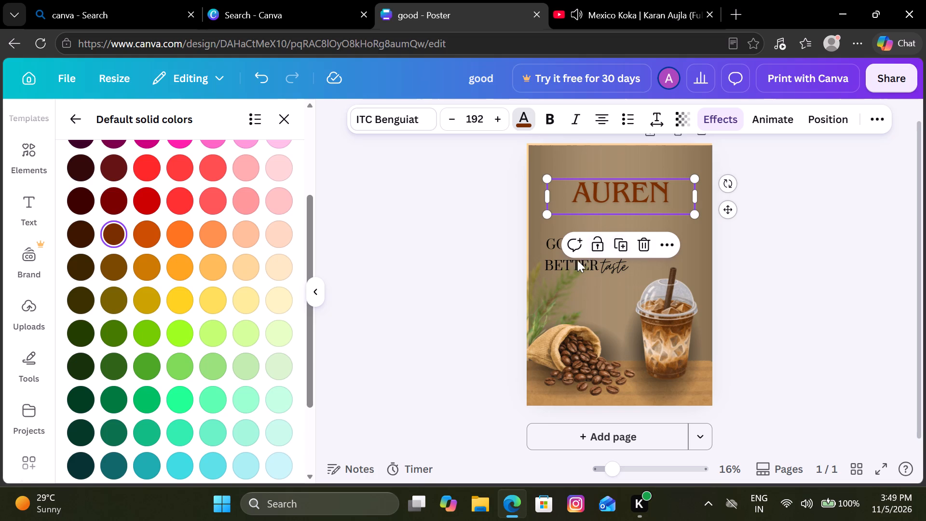
Move both headline lines, "GOOD coffee" and "BETTER taste", lower towards the coffee beans, with "coffee" closer to GOOD.
left_click_drag(571, 265, 571, 287)
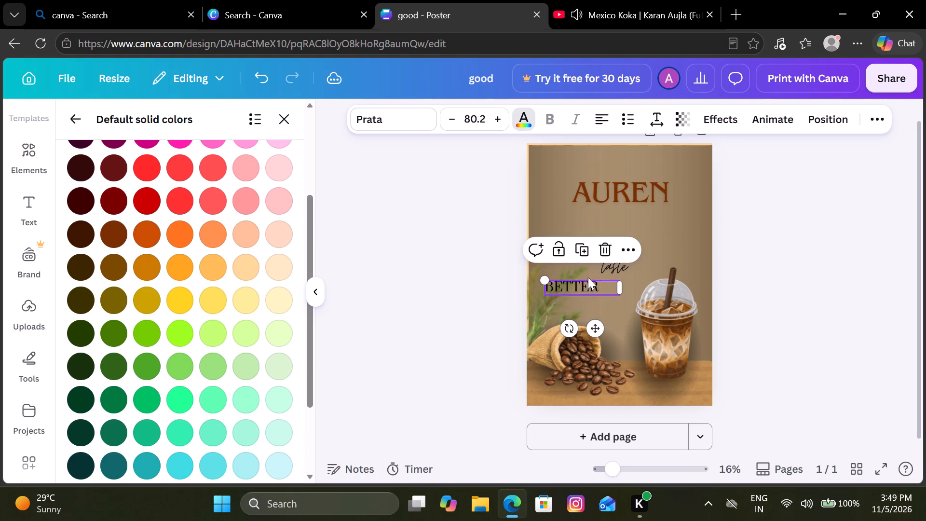
left_click_drag(617, 266, 618, 286)
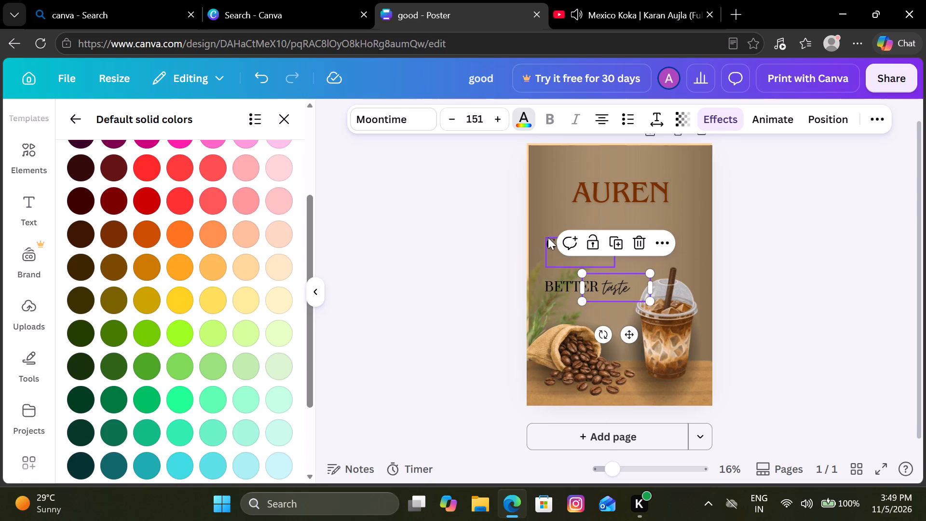
left_click_drag(548, 242, 548, 261)
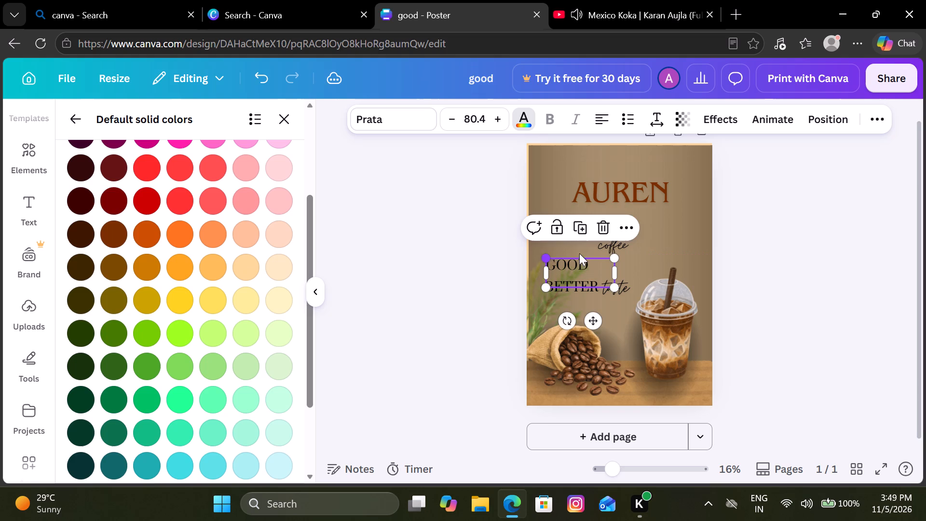
left_click_drag(607, 248, 606, 269)
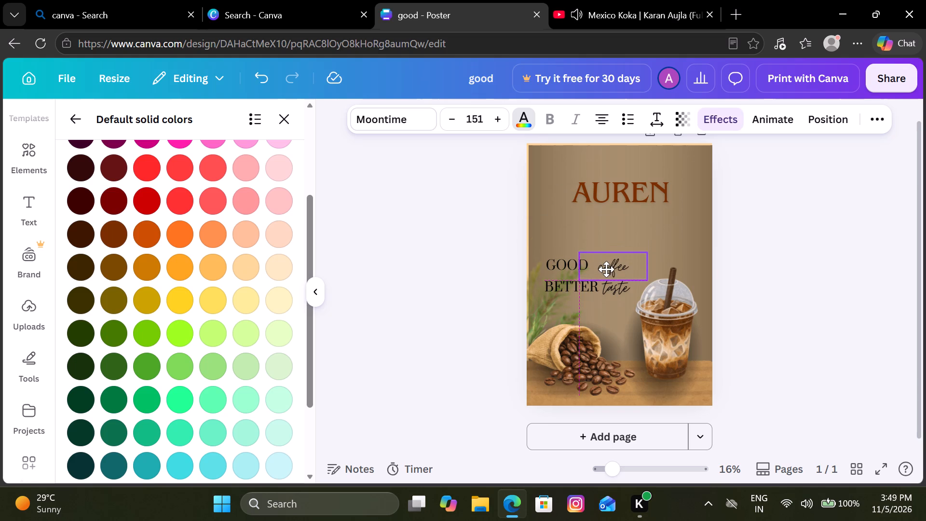
left_click_drag(606, 269, 602, 267)
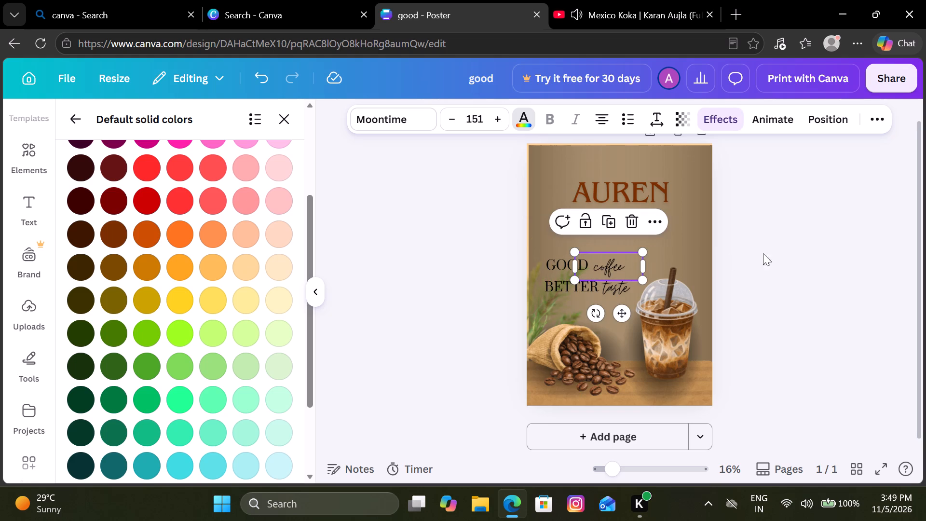
left_click(774, 252)
left_click(774, 252)
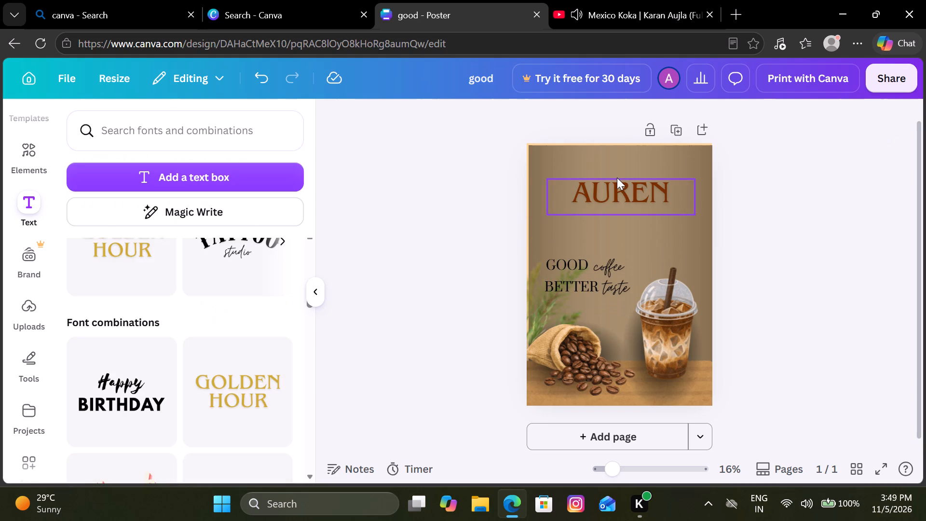
Nudge the AUREN title slightly lower, closer to the headline.
left_click_drag(618, 191, 617, 201)
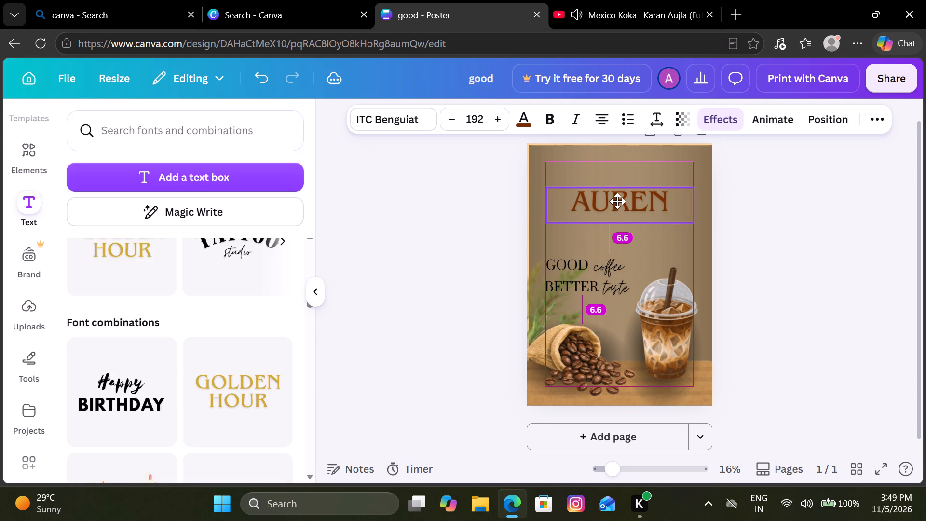
left_click_drag(617, 201, 617, 200)
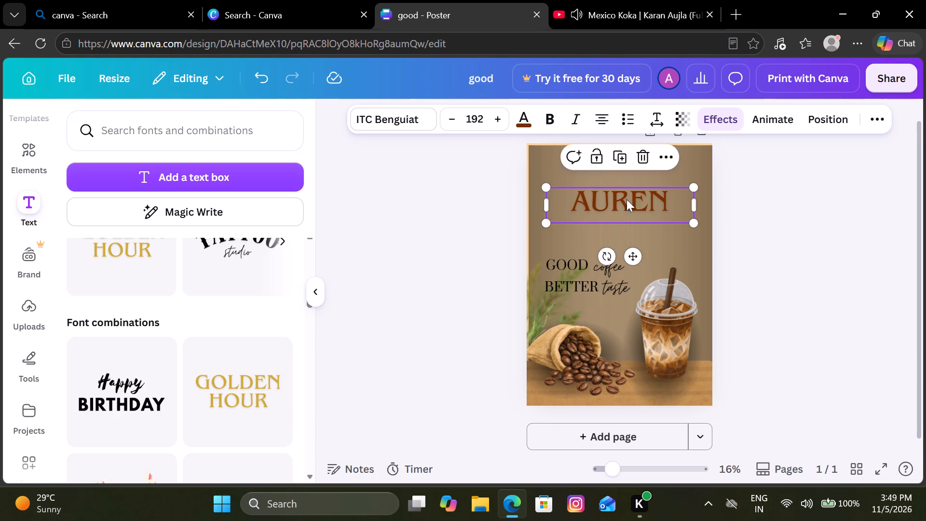
left_click(802, 209)
Add the recently used font combination with EST. 2012, DAPPER and Premium Quality Goods to the poster.
scroll(221, 298, "up", 2)
scroll(221, 298, "left", 1)
scroll(221, 298, "down", 2)
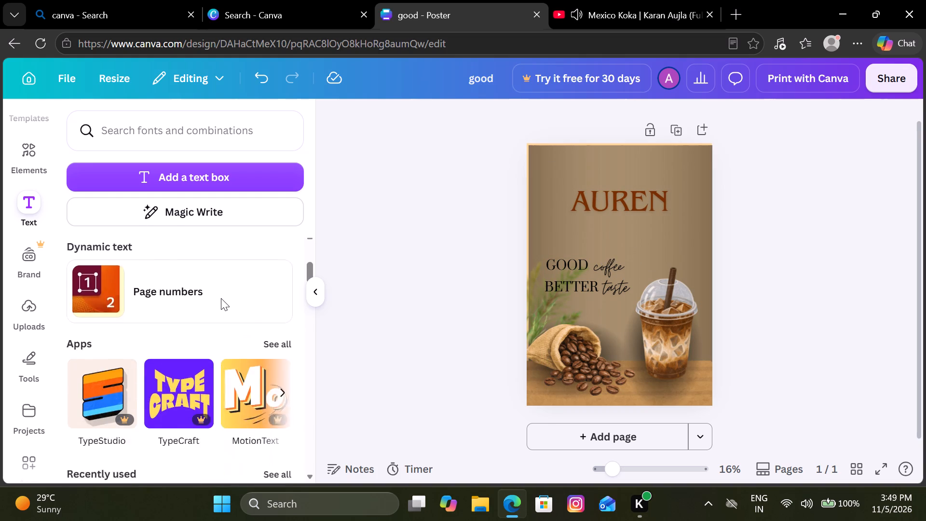
scroll(221, 298, "down", 1)
scroll(179, 416, "down", 1)
scroll(178, 424, "up", 1)
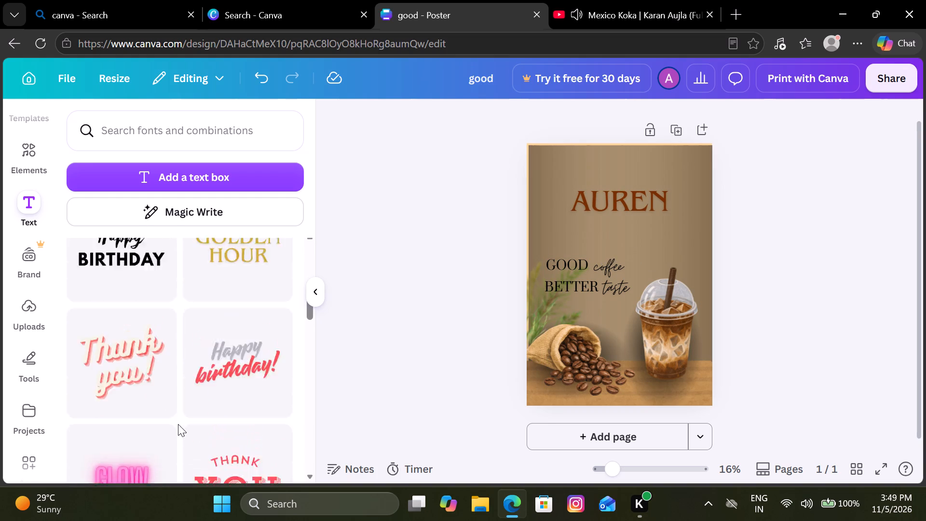
scroll(274, 268, "up", 1)
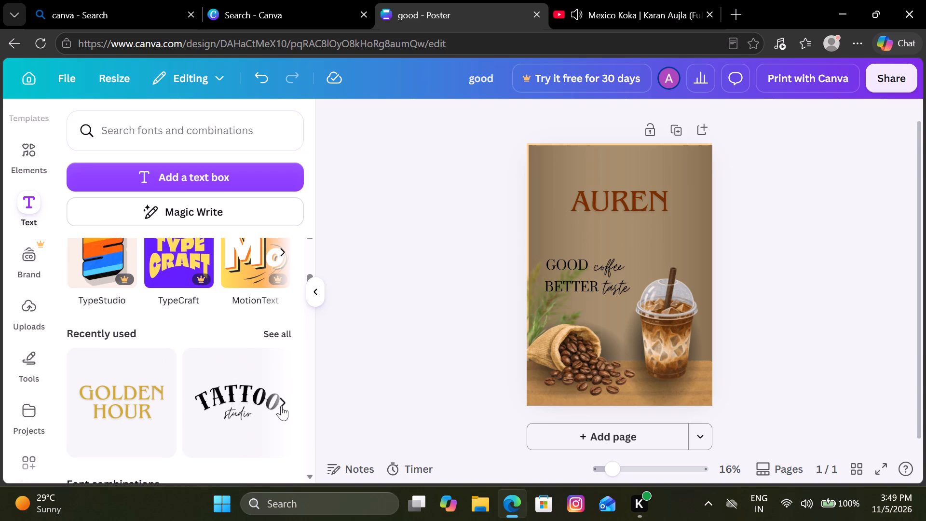
left_click(287, 400)
left_click(119, 401)
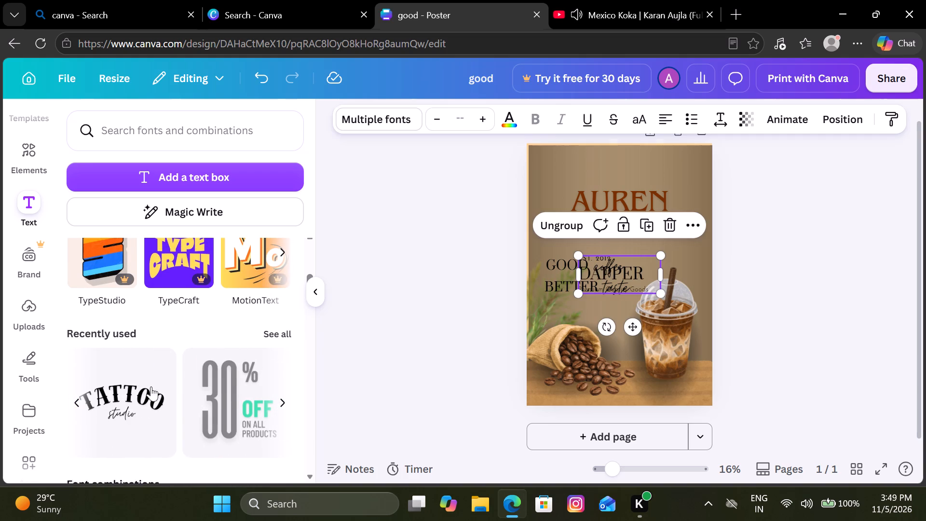
Delete the "EST. 2012" and "DAPPER" lines from the added font combination, keeping only "Premium Quality Goods".
scroll(607, 268, "up", 10, "ctrl")
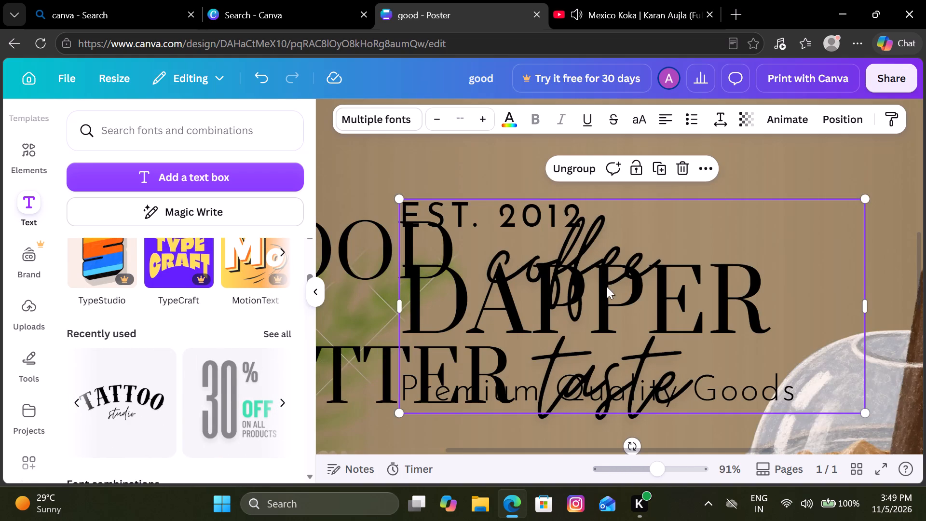
left_click(607, 286)
left_click(678, 238)
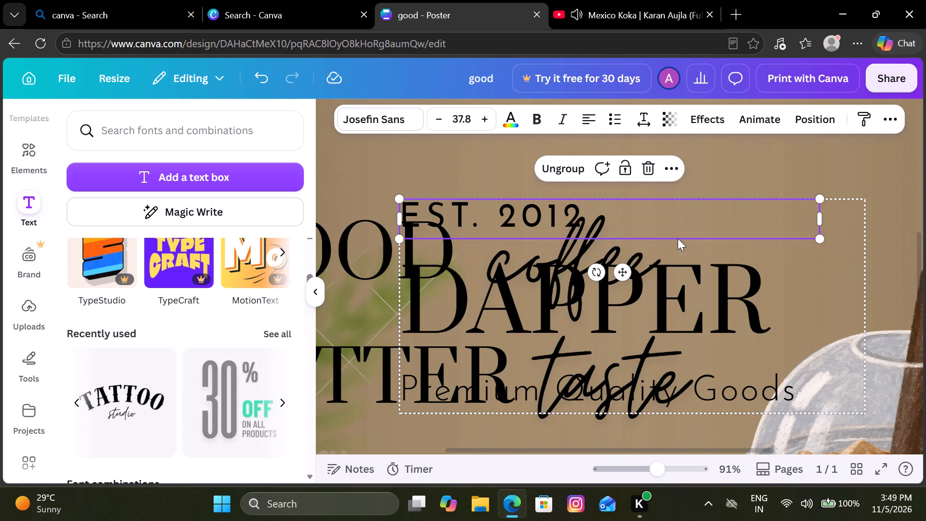
left_click(647, 170)
left_click(609, 288)
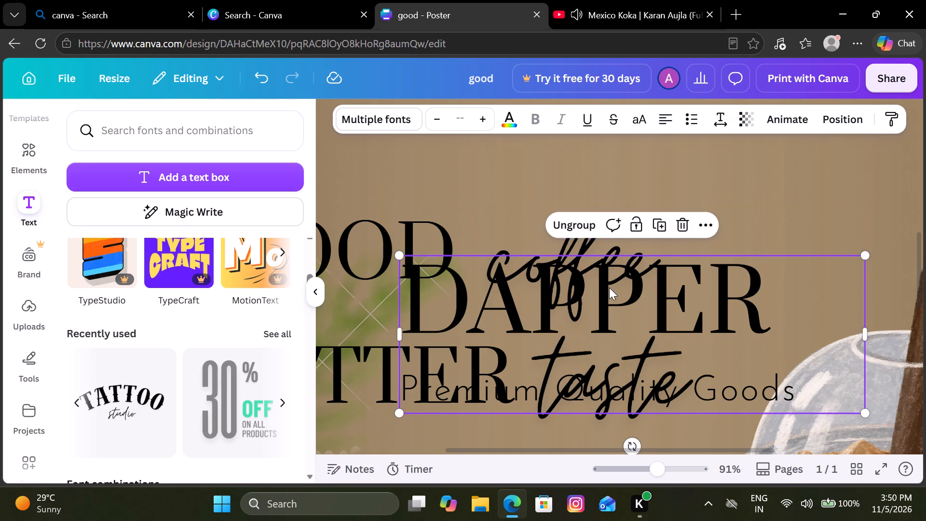
left_click(665, 226)
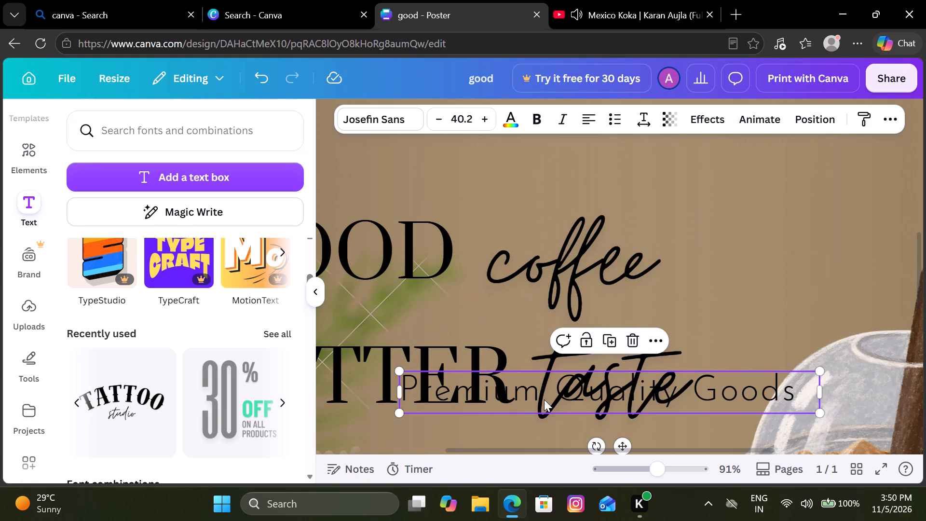
Replace the "Premium Quality Goods" text with "COFFEE" in capitals.
left_click(543, 402)
type("co")
key("BackSpace")
key("BackSpace")
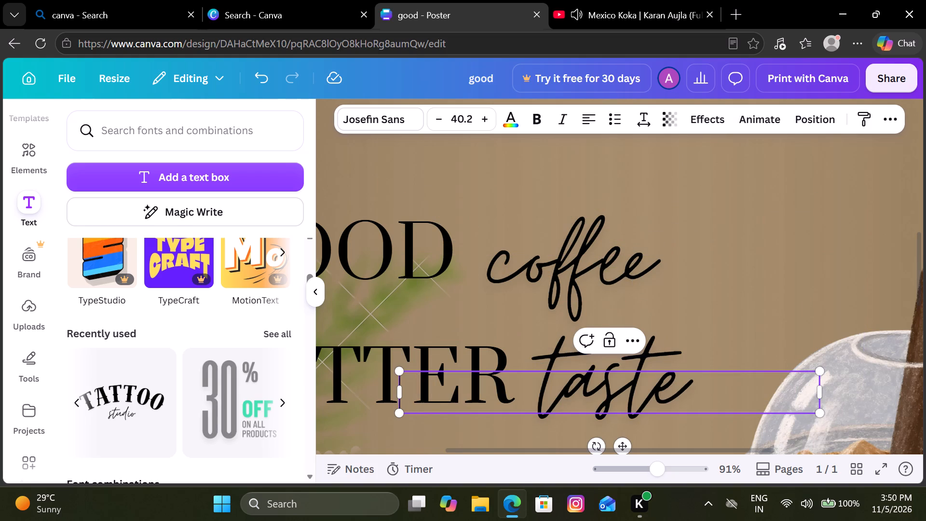
type("COFFEE")
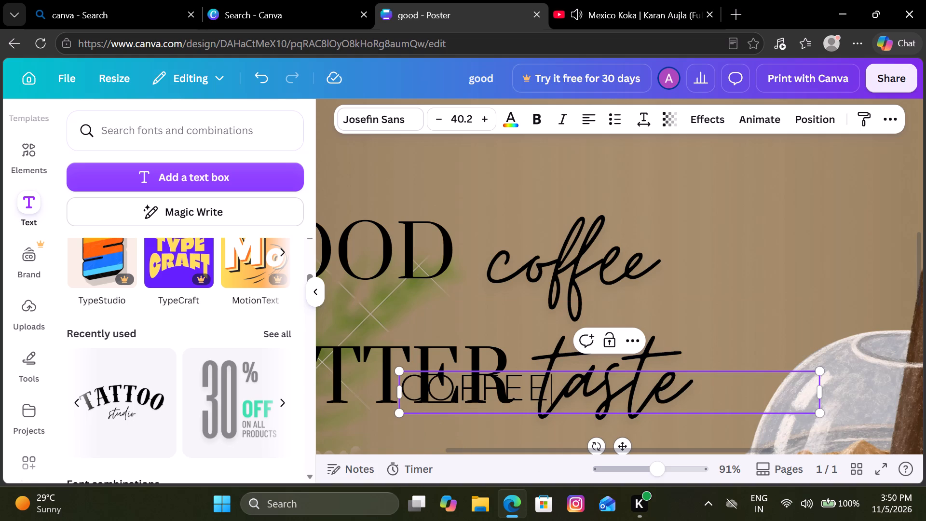
Move the small COFFEE text up to sit centred directly beneath the AUREN title.
scroll(764, 189, "down", 7, "ctrl")
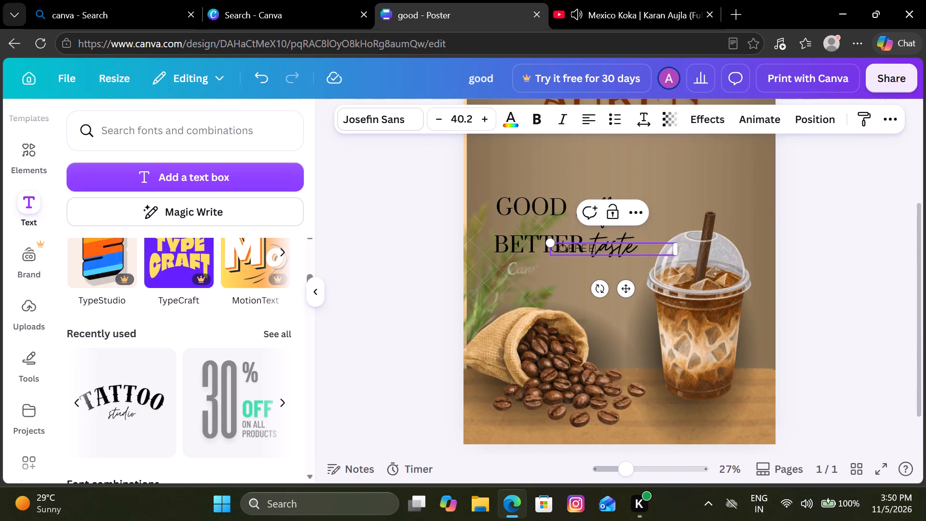
scroll(671, 249, "up", 1)
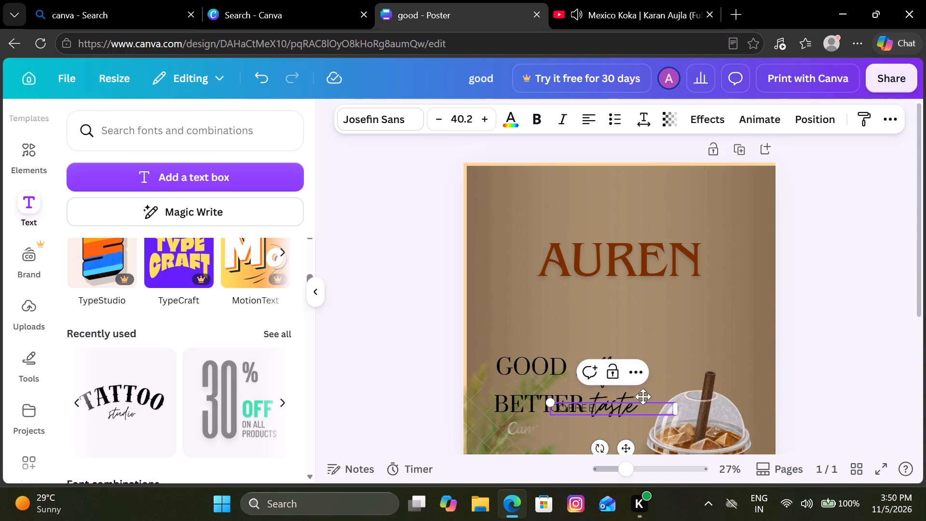
left_click_drag(646, 401, 663, 347)
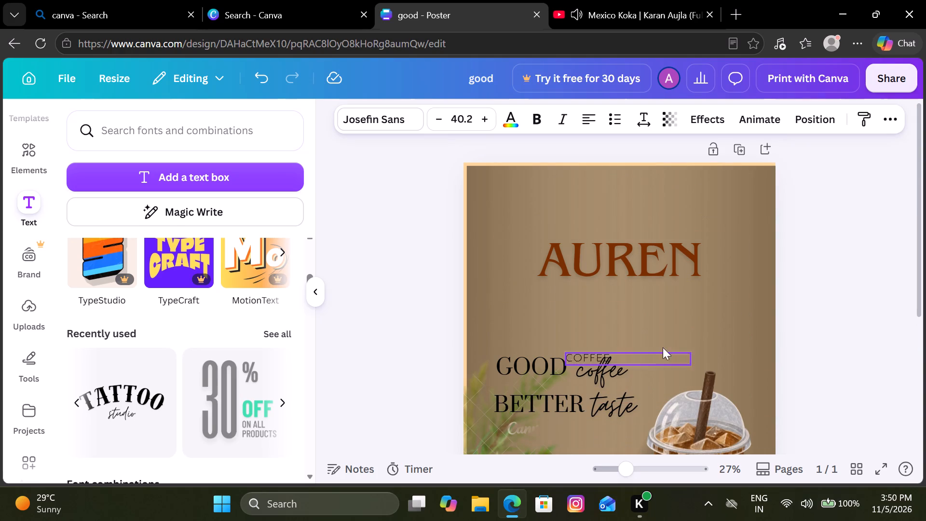
left_click_drag(663, 347, 695, 286)
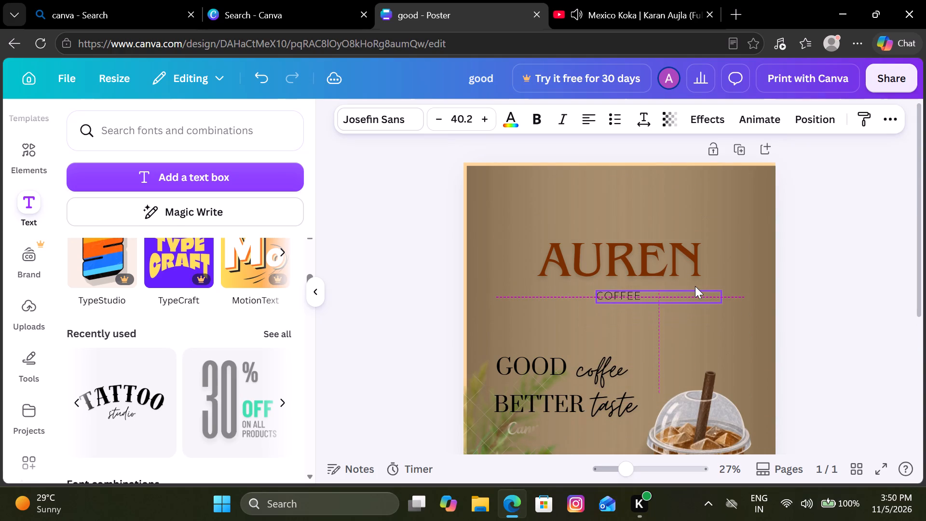
left_click_drag(695, 286, 697, 286)
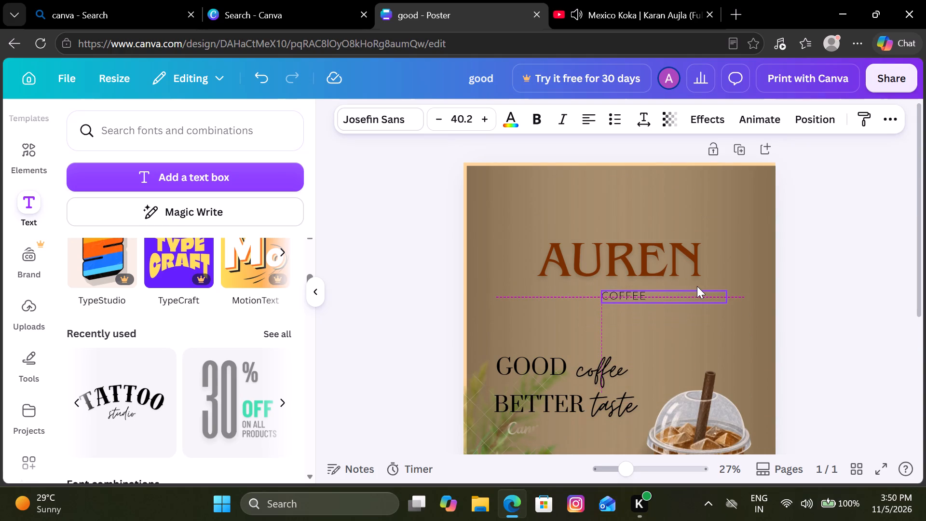
left_click_drag(697, 286, 697, 286)
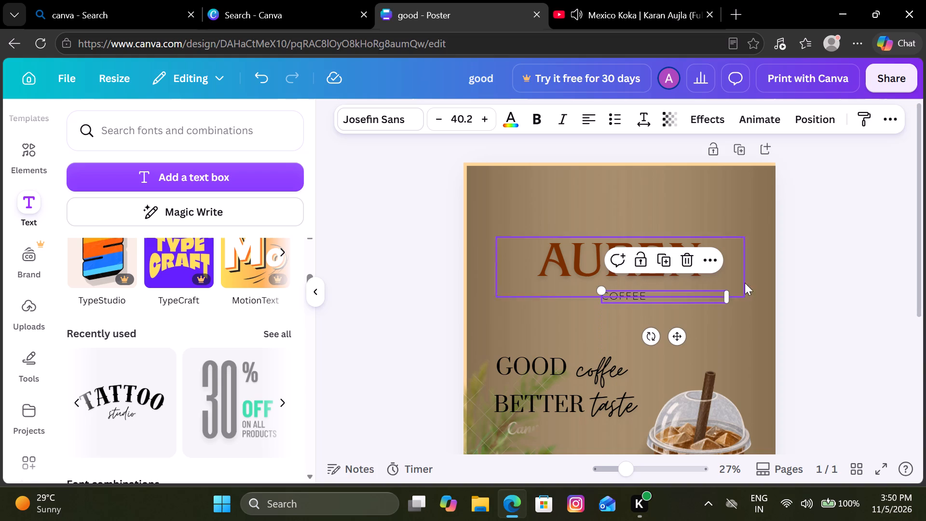
left_click(844, 297)
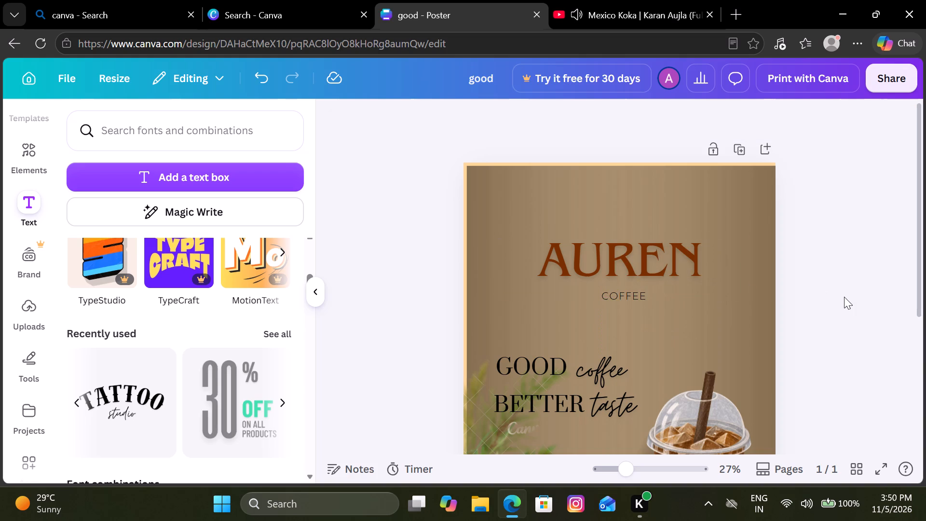
Make the COFFEE text beneath AUREN bold.
left_click(629, 297)
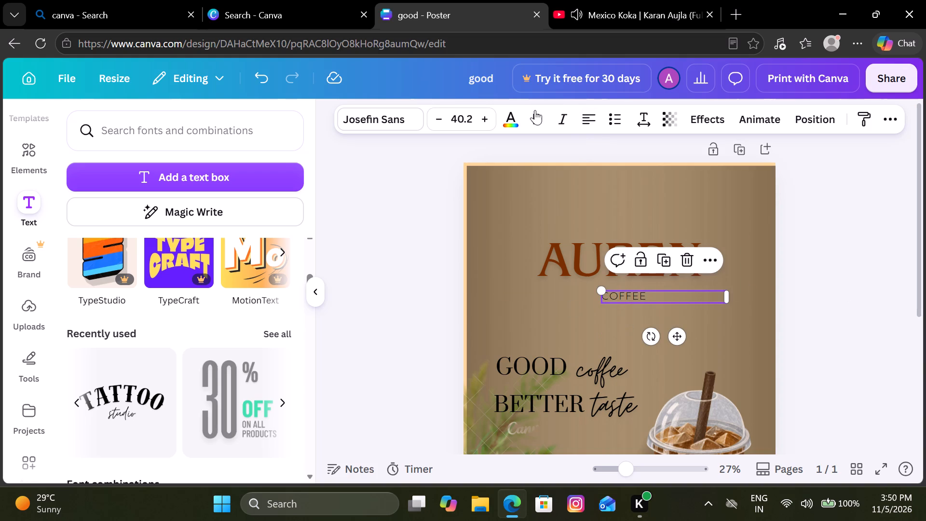
left_click(535, 111)
left_click(536, 121)
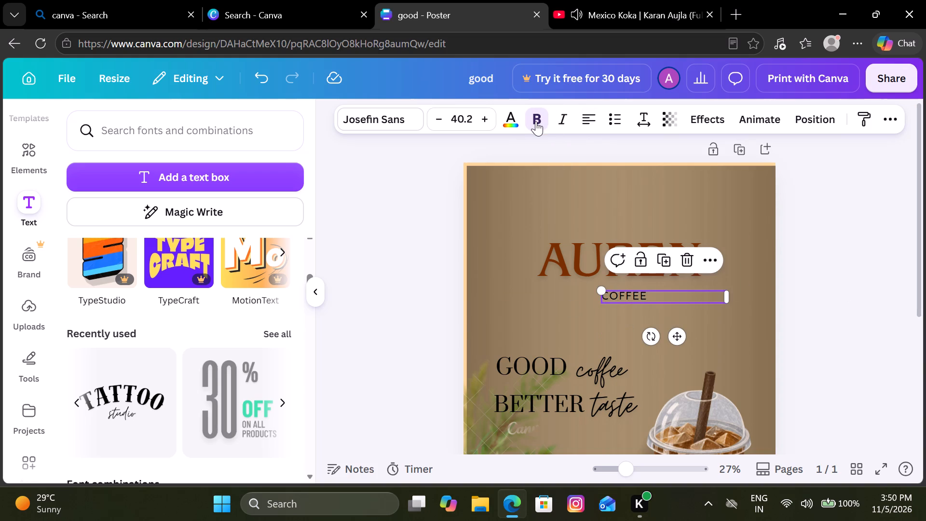
left_click(536, 121)
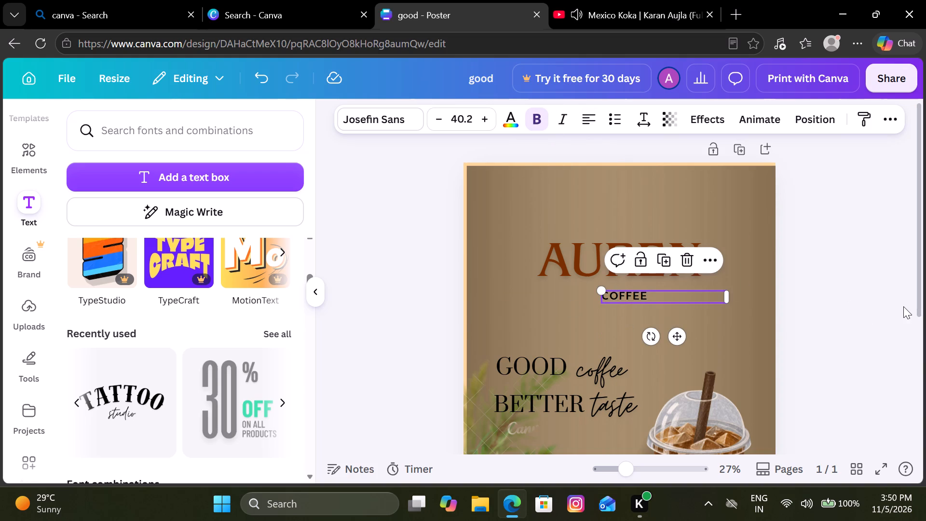
left_click(903, 306)
Nudge COFFEE slightly up, closer to the AUREN title.
left_click_drag(671, 296, 671, 290)
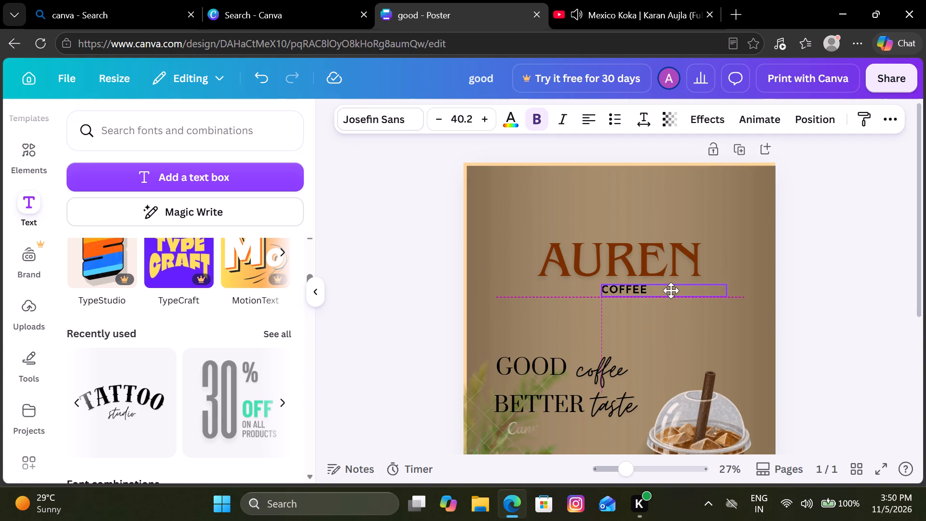
left_click_drag(671, 290, 670, 291)
left_click(837, 319)
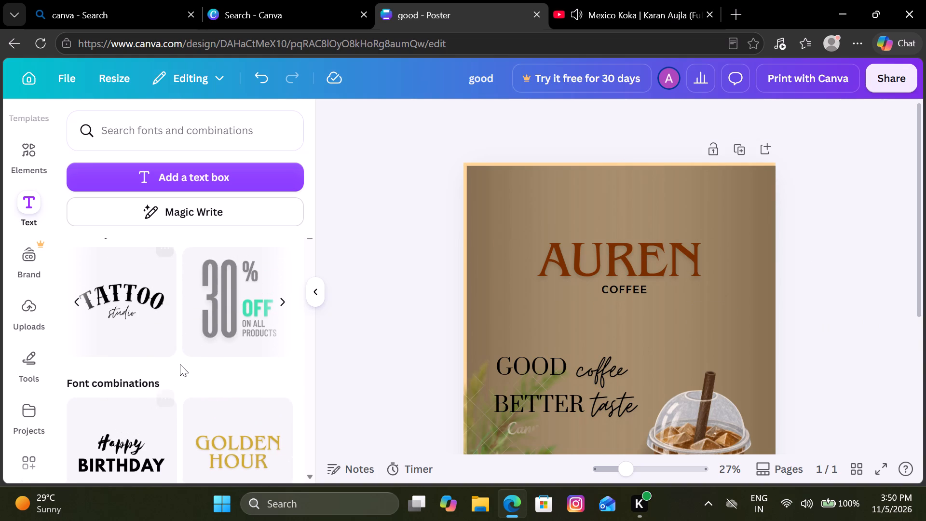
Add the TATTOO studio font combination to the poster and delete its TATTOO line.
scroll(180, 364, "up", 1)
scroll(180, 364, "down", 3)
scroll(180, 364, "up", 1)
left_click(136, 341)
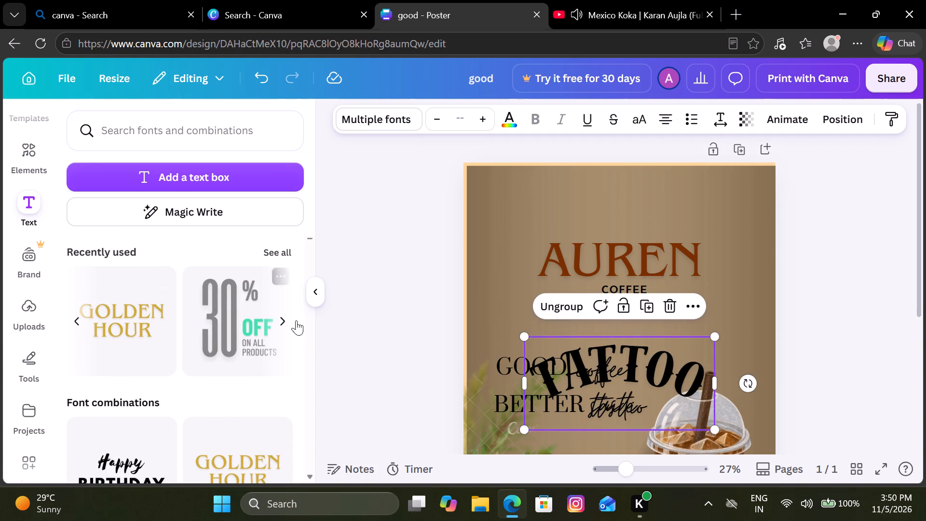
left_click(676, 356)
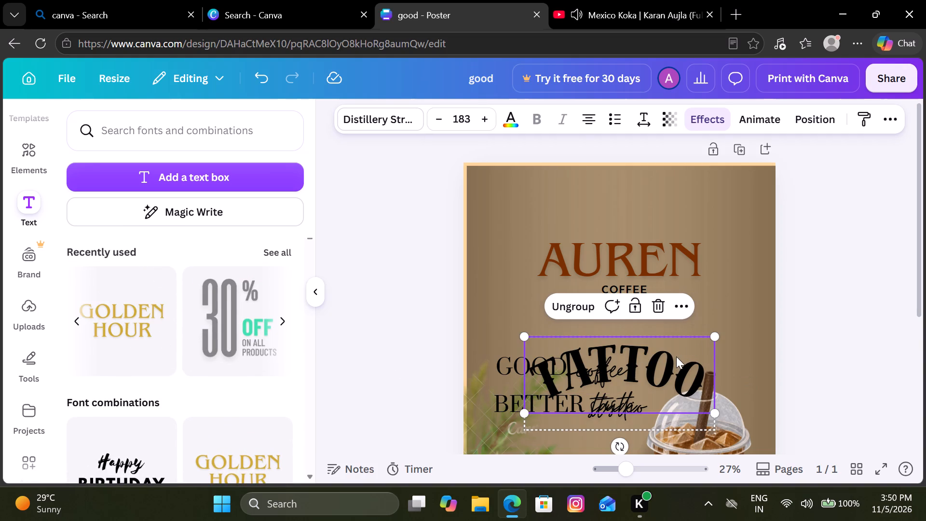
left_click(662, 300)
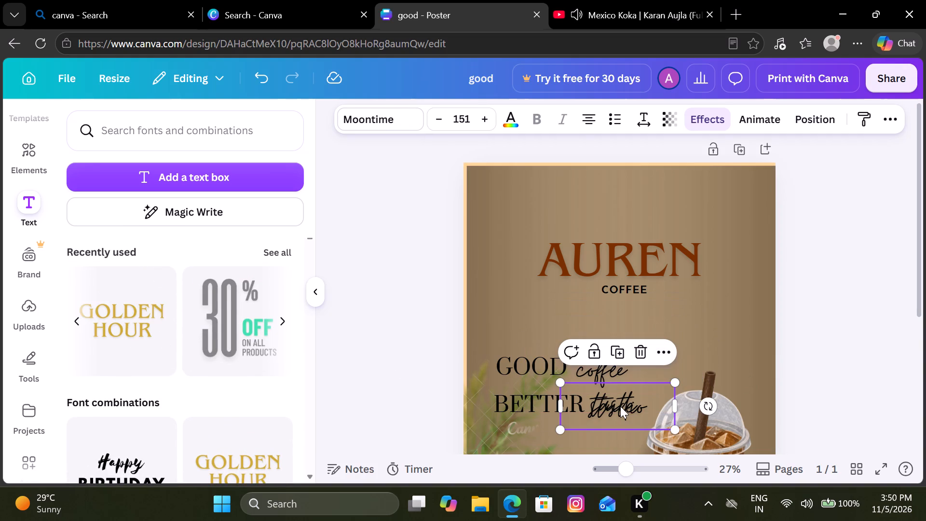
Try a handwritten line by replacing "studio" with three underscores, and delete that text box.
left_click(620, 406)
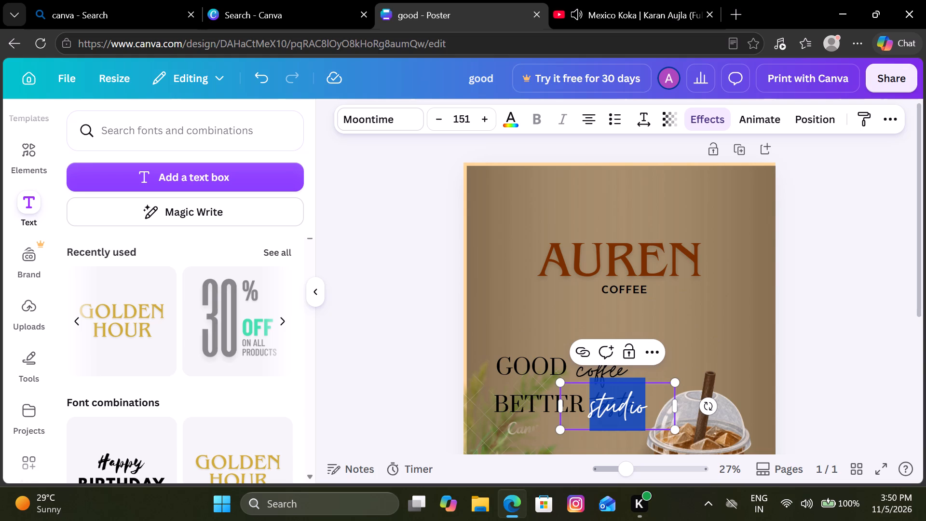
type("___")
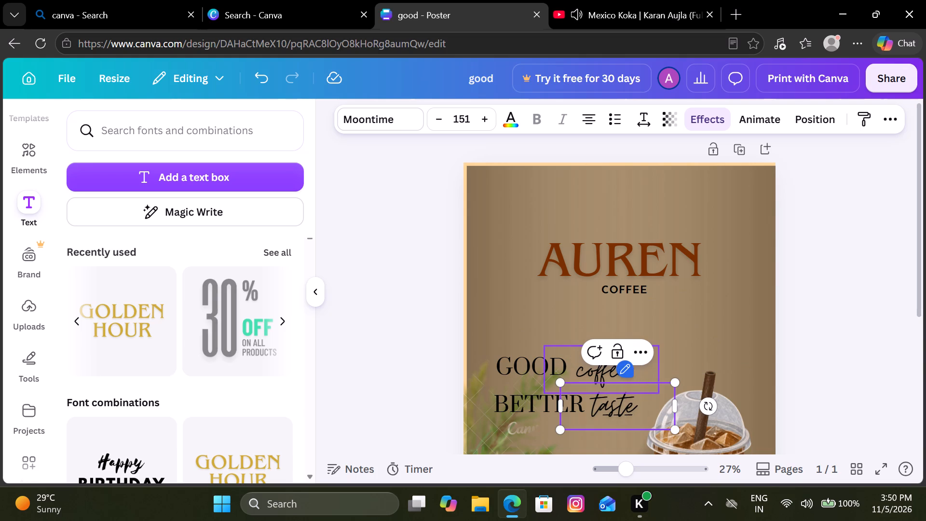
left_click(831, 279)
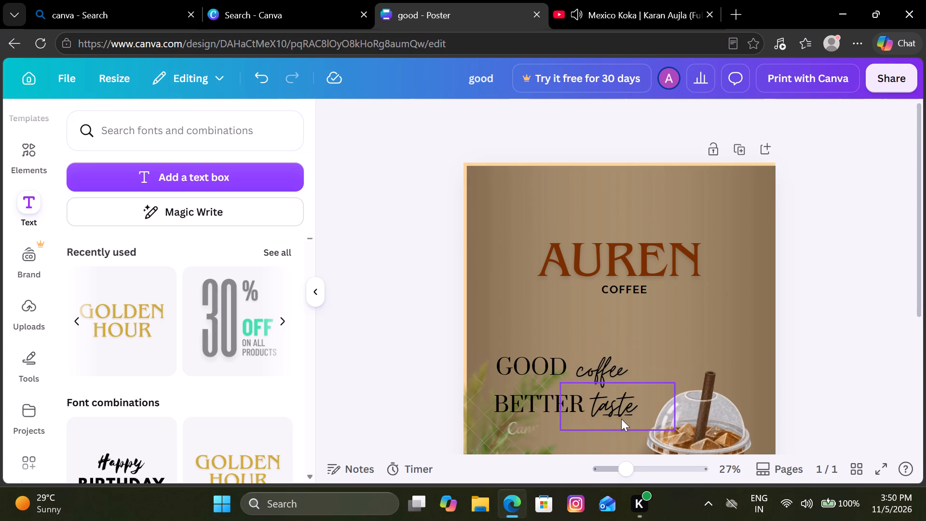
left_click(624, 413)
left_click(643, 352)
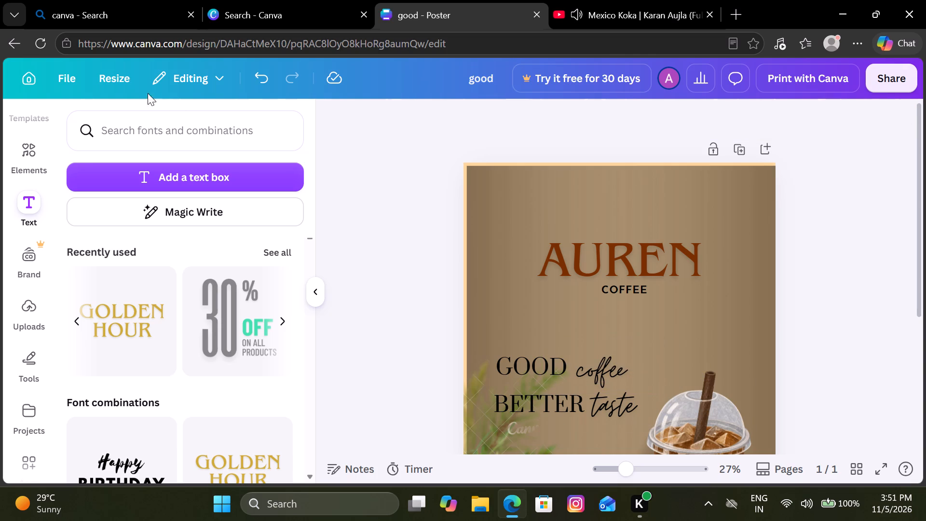
Search the fonts for "THIN" and add a Zag Deco Thin text box to the poster.
left_click(168, 134)
left_click(140, 197)
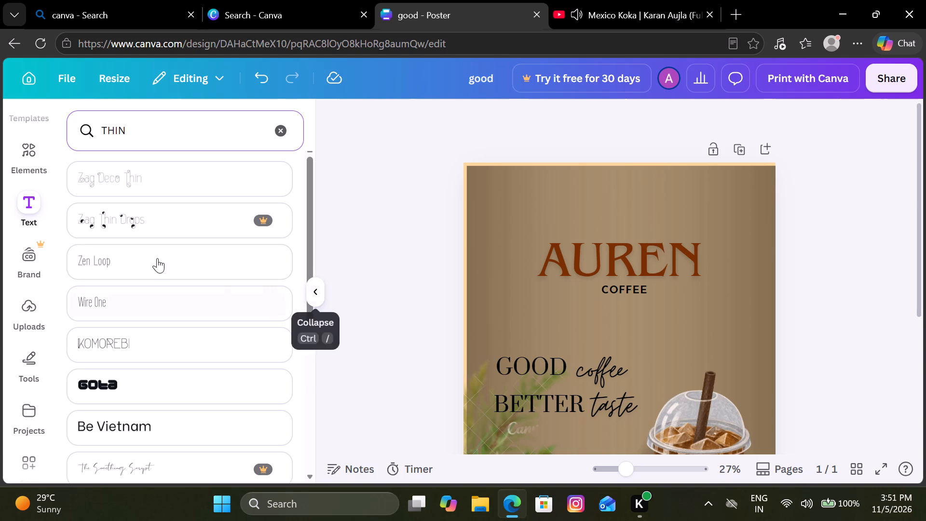
left_click(196, 119)
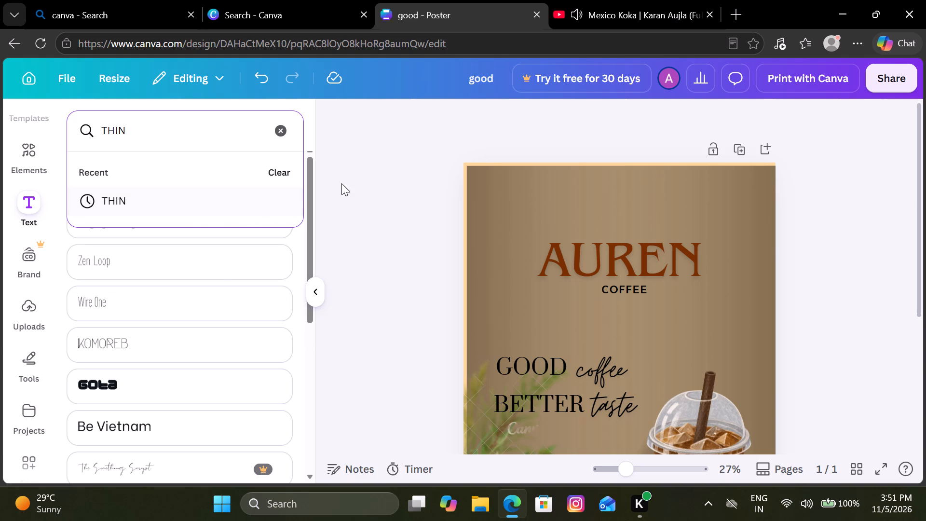
left_click(375, 179)
left_click(151, 189)
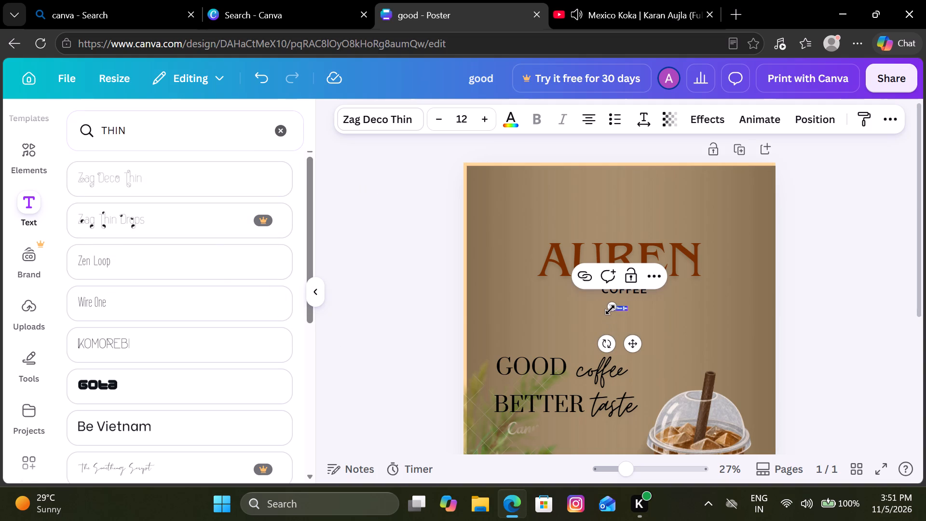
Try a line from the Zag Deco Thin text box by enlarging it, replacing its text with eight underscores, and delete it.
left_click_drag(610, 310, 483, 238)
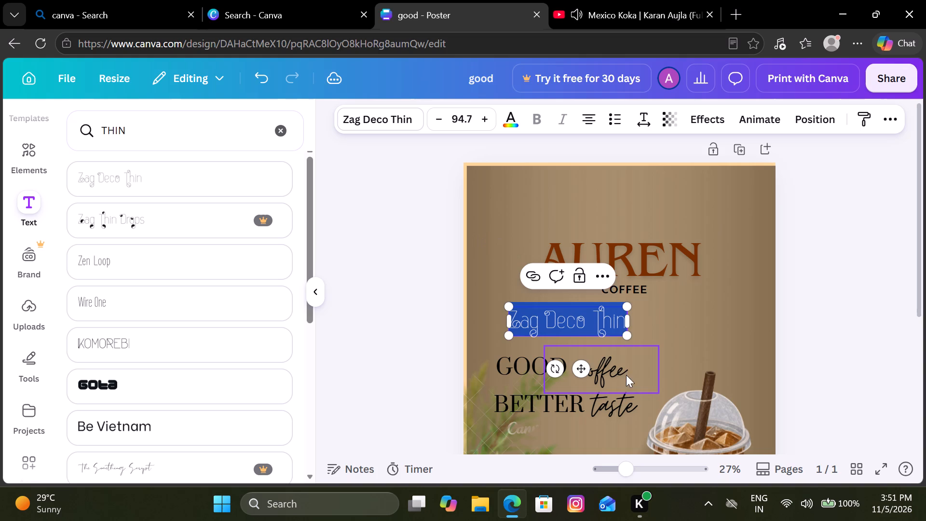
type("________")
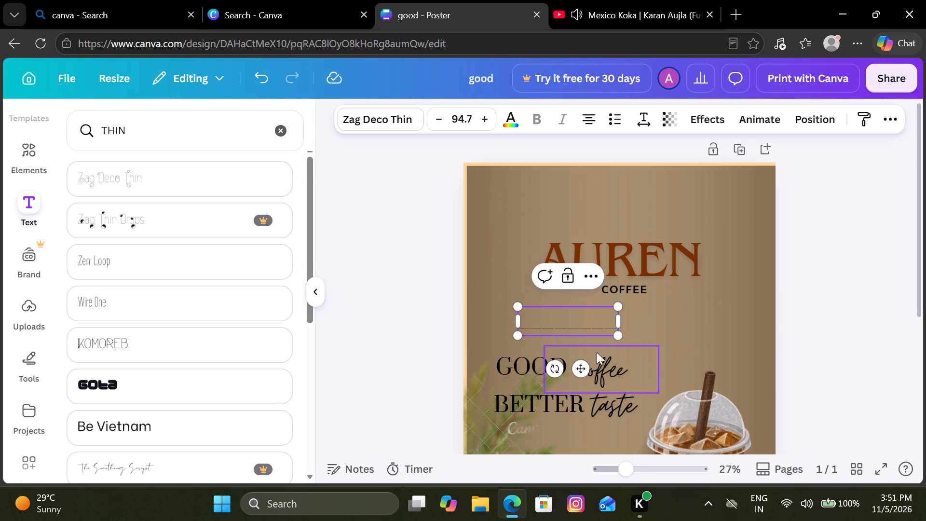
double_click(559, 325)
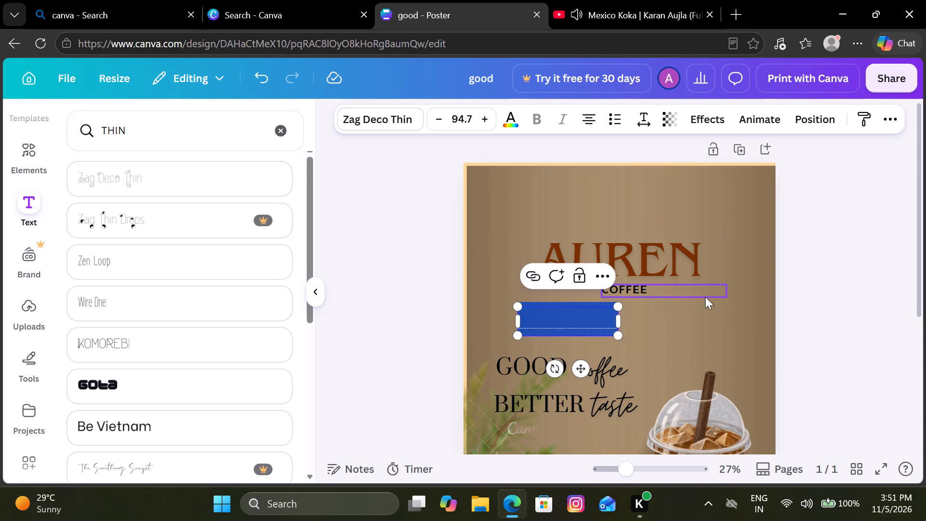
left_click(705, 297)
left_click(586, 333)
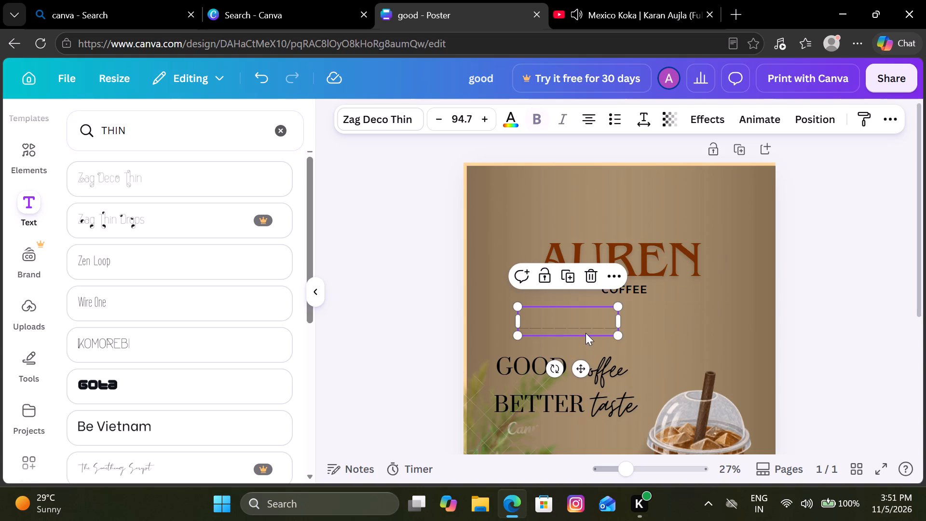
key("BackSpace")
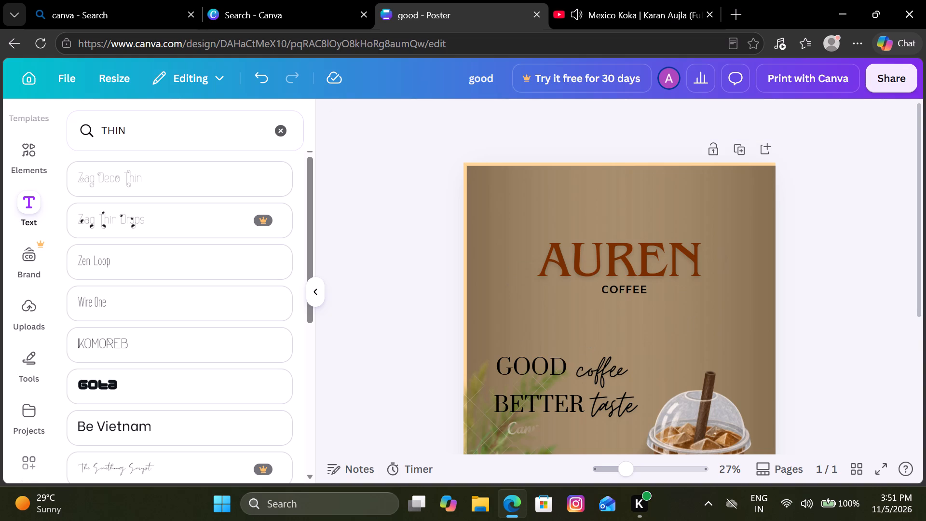
Add a Zen Loop text box, replace its text with a single underscore, and enlarge it to size 597 as a line.
left_click(226, 263)
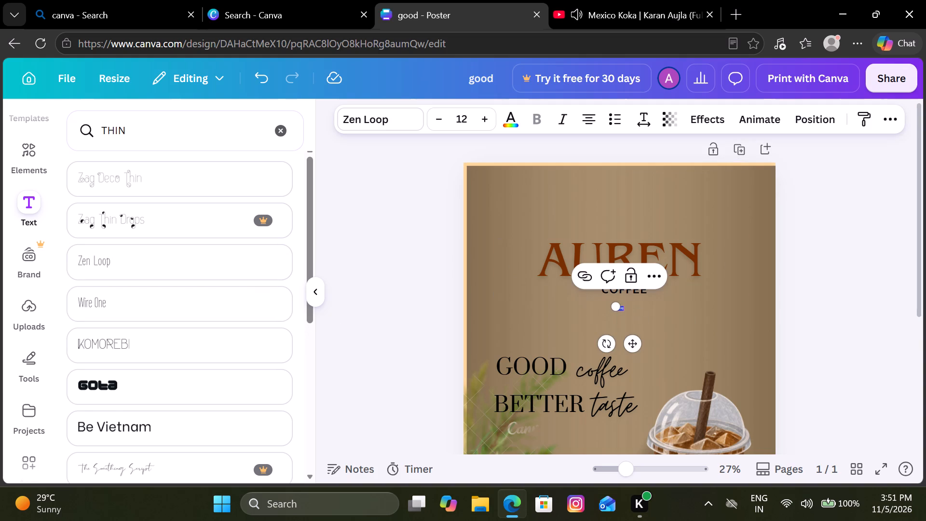
left_click_drag(616, 307, 506, 232)
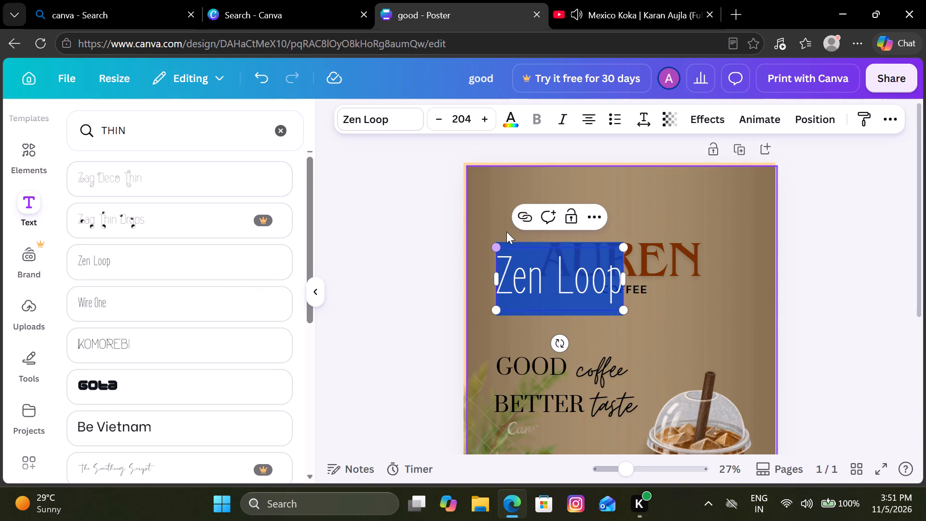
key("shift+underscore")
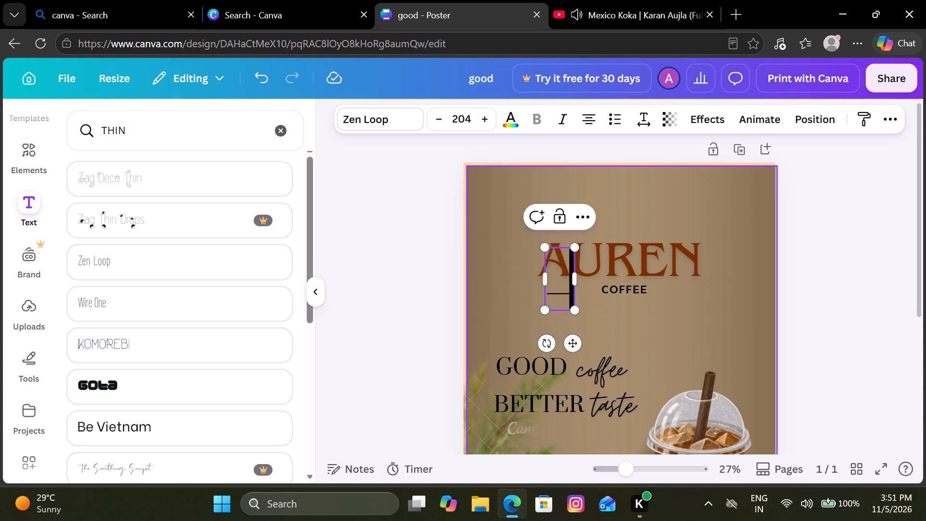
left_click_drag(575, 311, 589, 312)
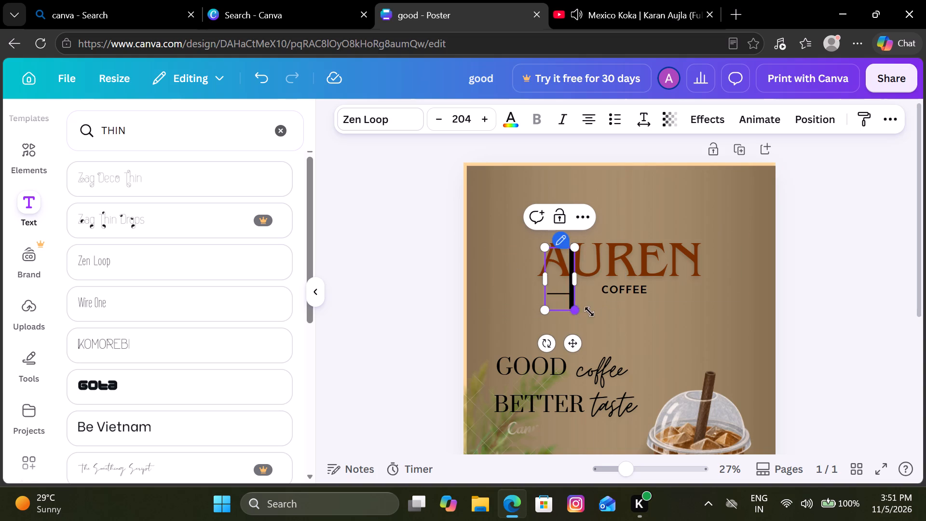
left_click_drag(589, 312, 763, 370)
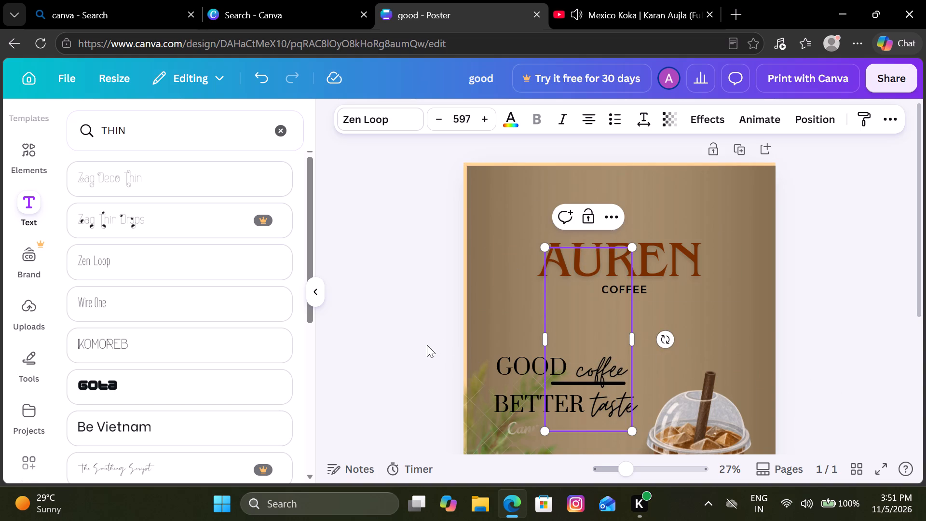
left_click(406, 340)
Place the underscore line just right of COFFEE, reduced to size 344 and level with the middle of its letters.
left_click_drag(591, 348, 690, 276)
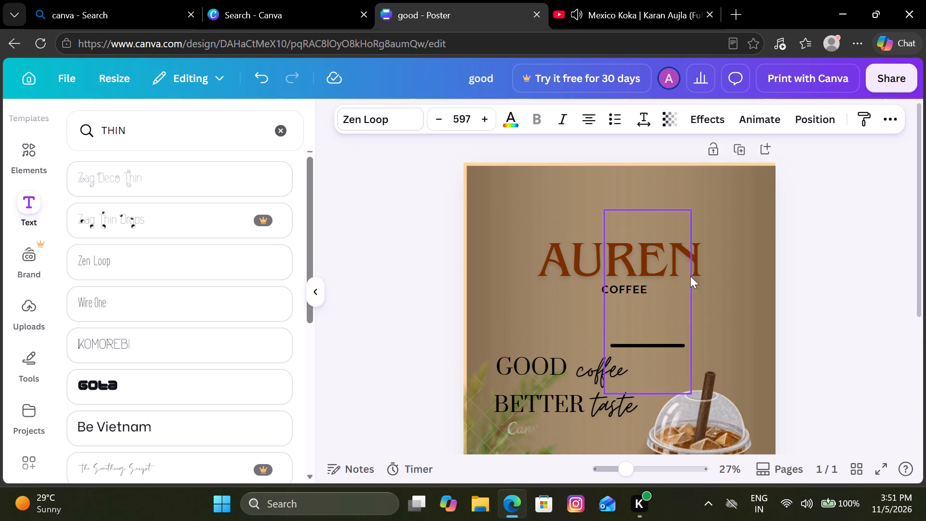
left_click_drag(690, 276, 692, 255)
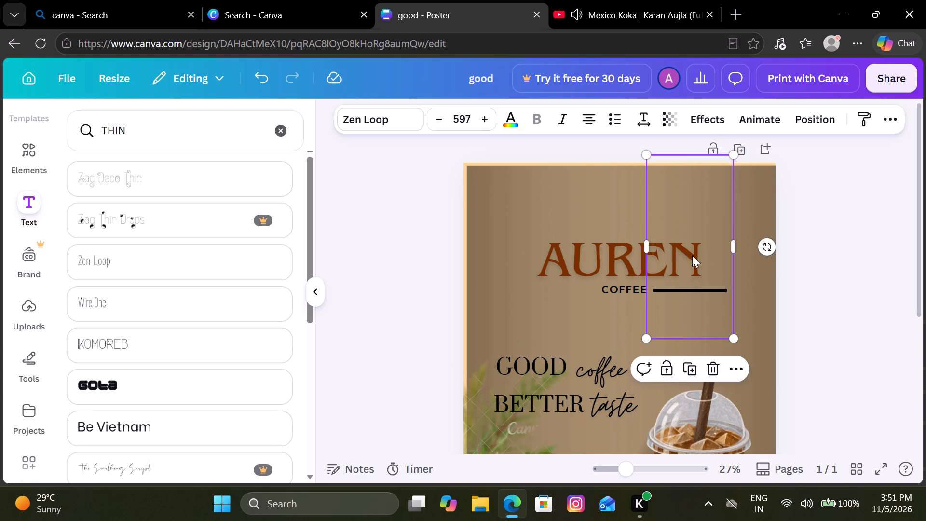
left_click_drag(733, 154, 727, 163)
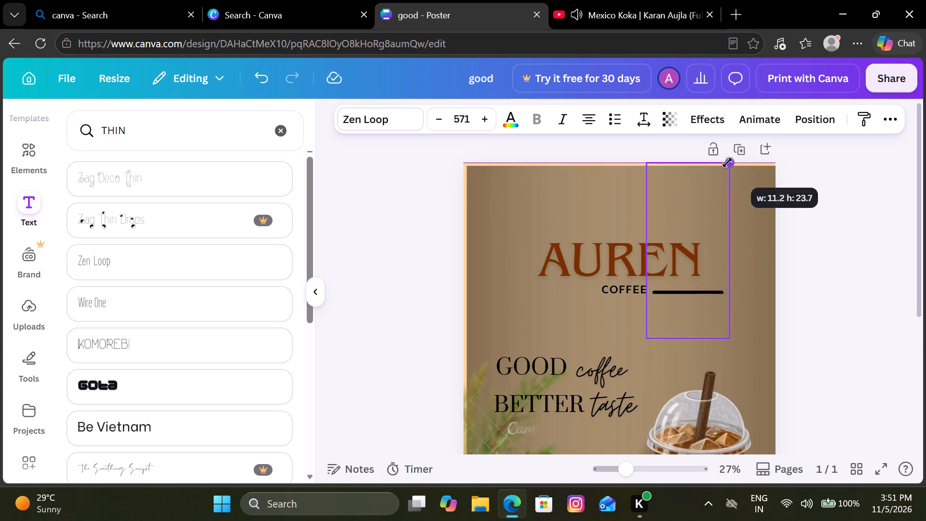
left_click_drag(727, 163, 686, 227)
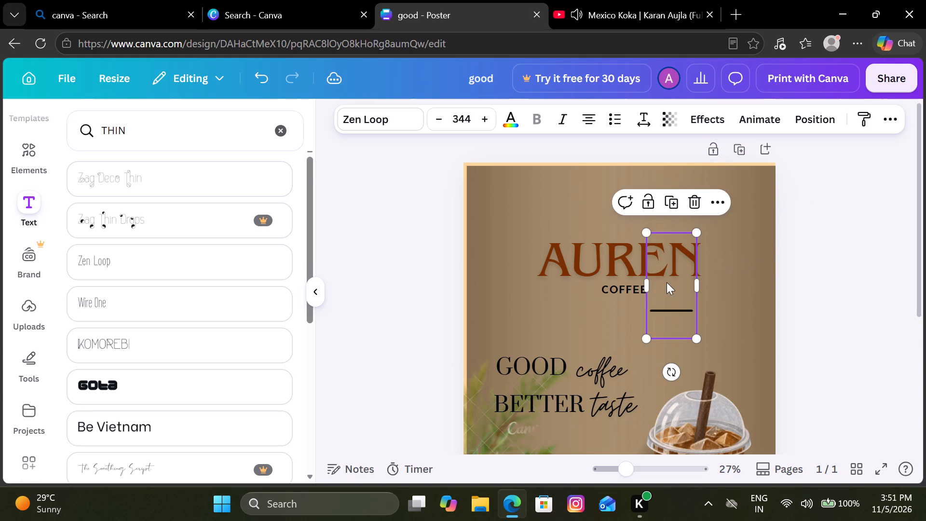
left_click_drag(667, 285, 667, 263)
scroll(667, 263, "up", 1)
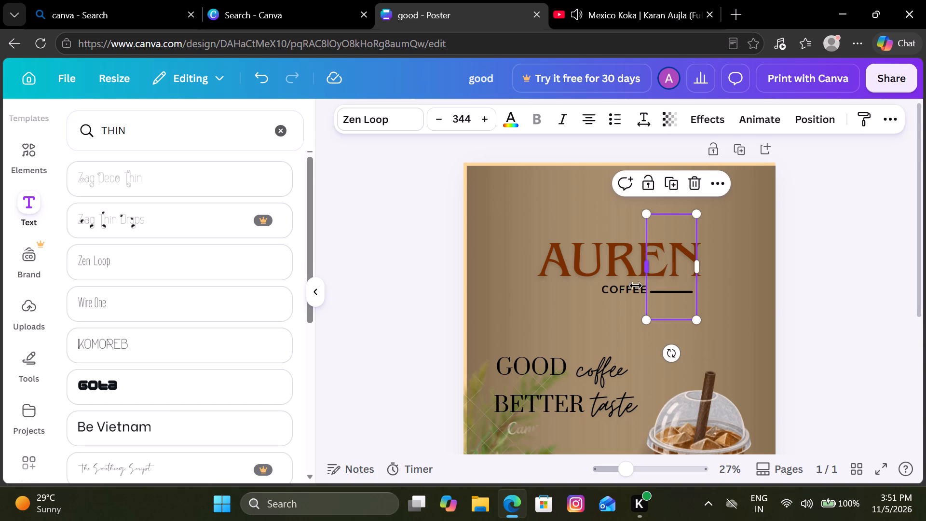
scroll(636, 286, "up", 10, "ctrl")
left_click_drag(868, 321, 868, 312)
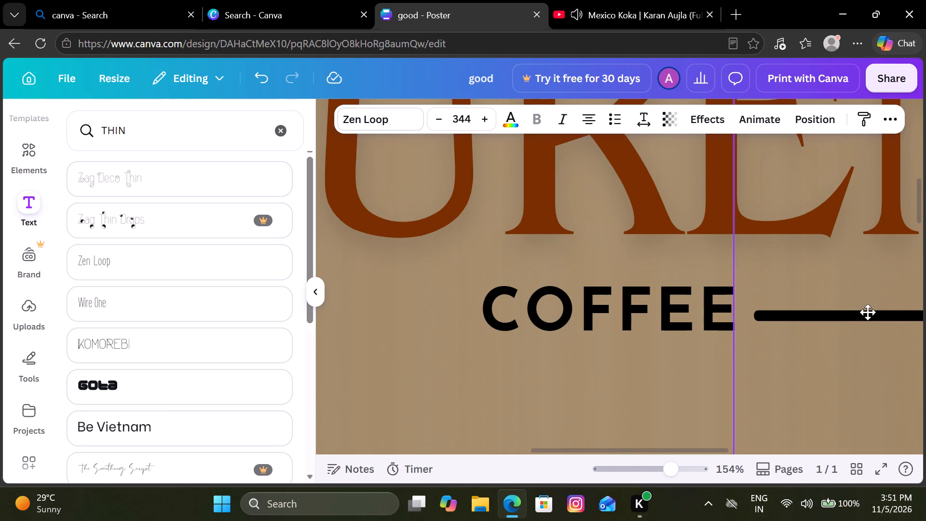
left_click_drag(868, 312, 866, 305)
Duplicate the underscore line and place the copy left of COFFEE, level with and mirroring the original line.
scroll(866, 305, "down", 3, "ctrl")
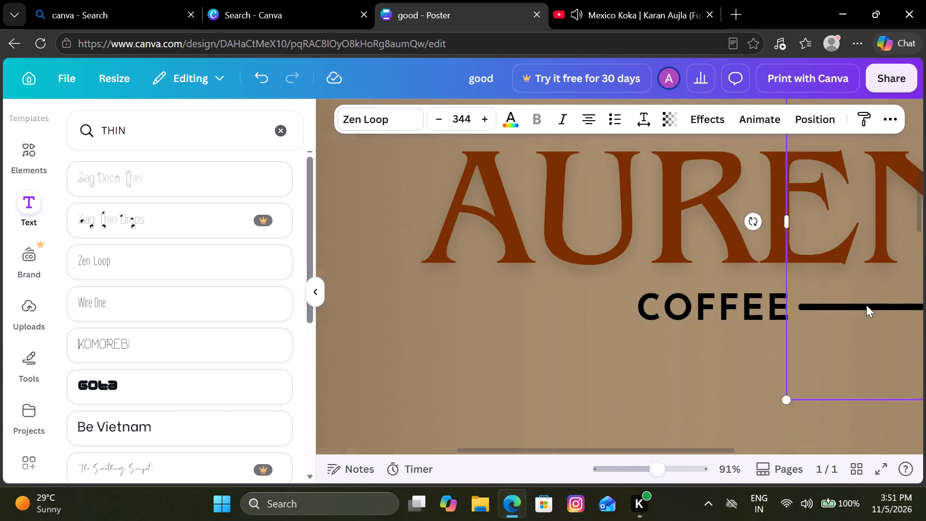
scroll(866, 305, "down", 1, "ctrl")
scroll(866, 305, "left", 1)
scroll(866, 305, "right", 1)
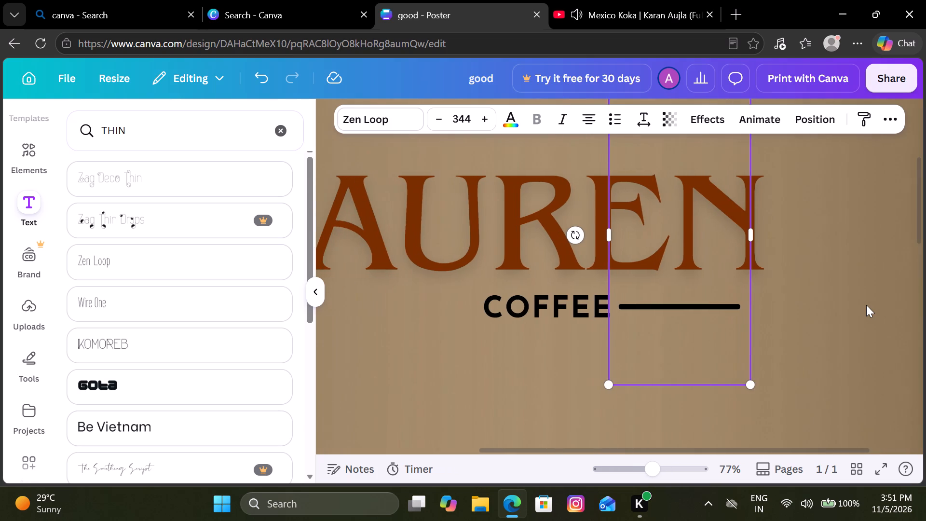
scroll(866, 305, "right", 1)
scroll(866, 305, "down", 2, "ctrl")
scroll(866, 305, "up", 1)
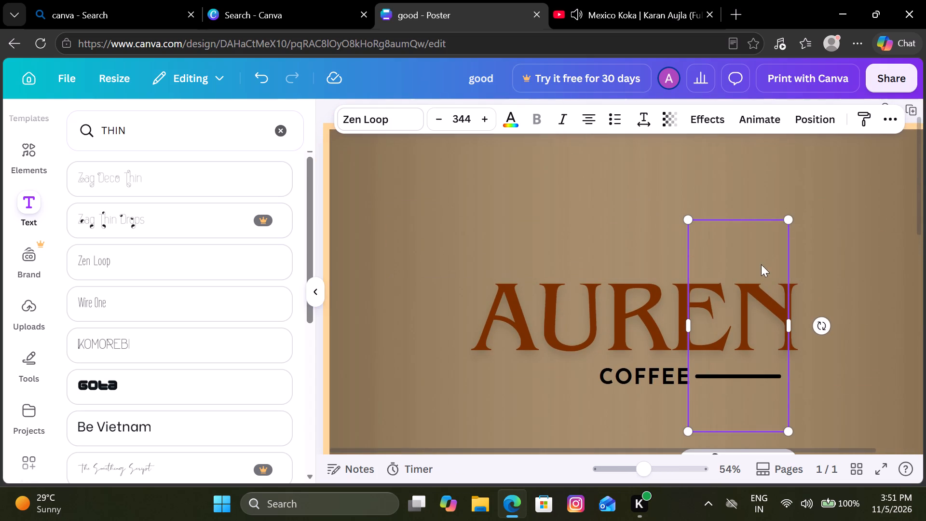
left_click(755, 244)
left_click(579, 211)
scroll(579, 211, "down", 1, "ctrl")
left_click(717, 318)
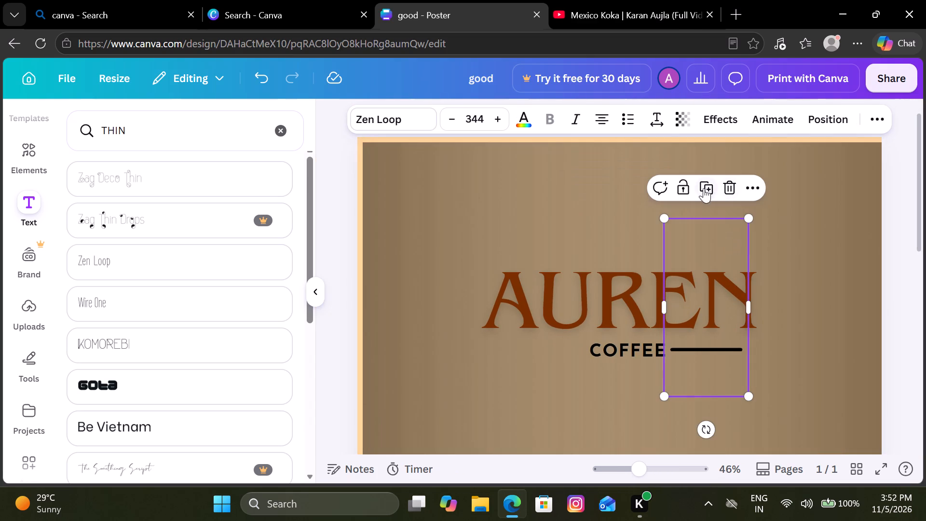
left_click(703, 188)
left_click_drag(695, 377, 543, 350)
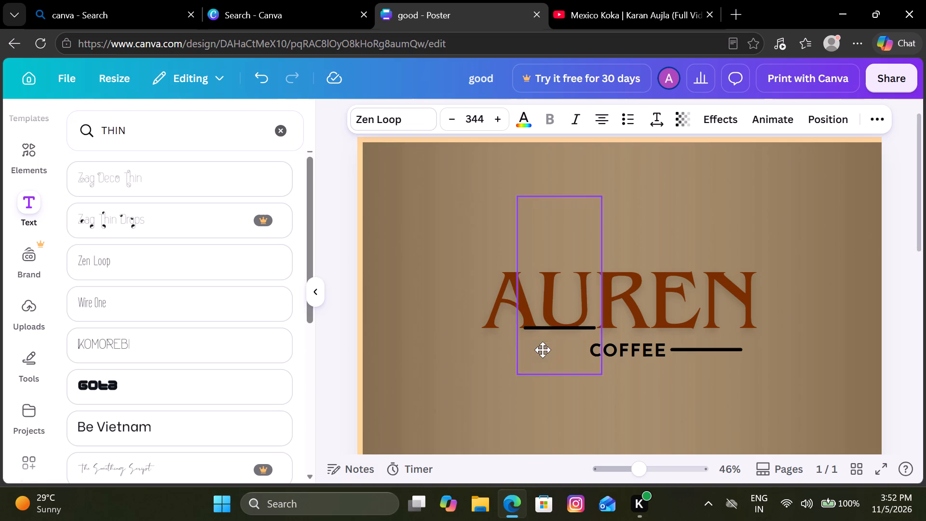
left_click_drag(543, 350, 531, 372)
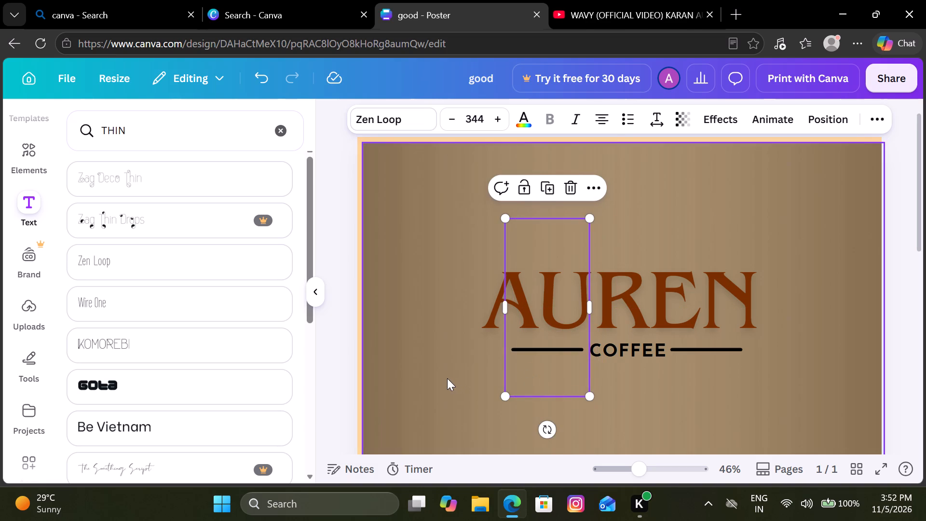
left_click(447, 378)
scroll(447, 378, "down", 6, "ctrl")
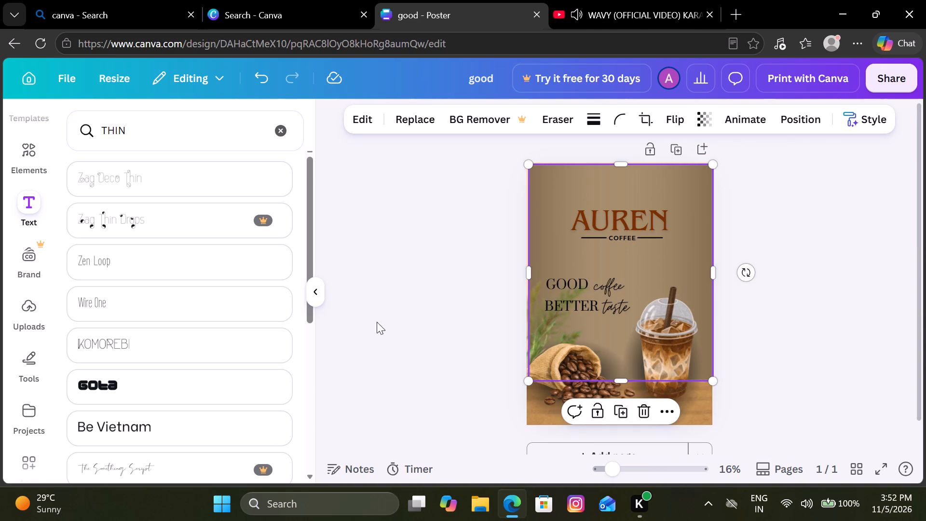
left_click(377, 322)
Search the elements for "coffee beans", limit the results to graphics, and add the single dark brown bean to the poster.
left_click(283, 134)
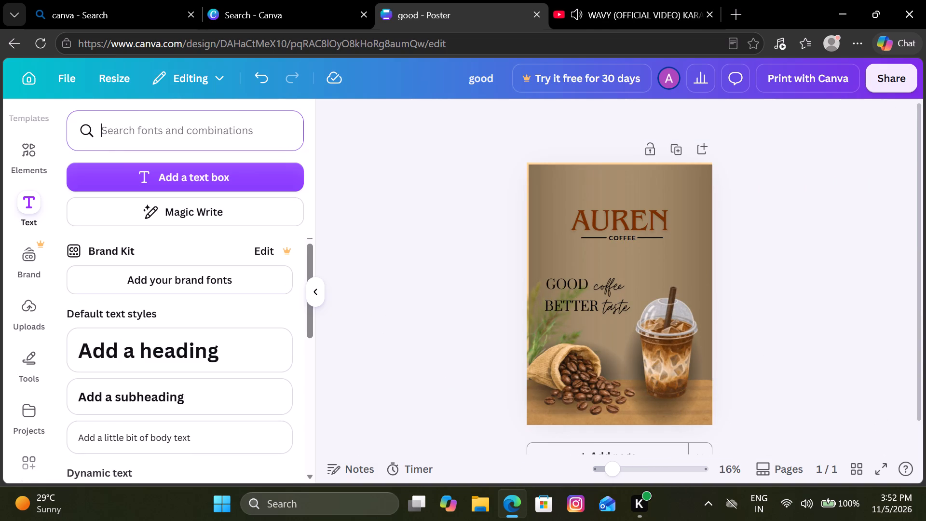
left_click(139, 134)
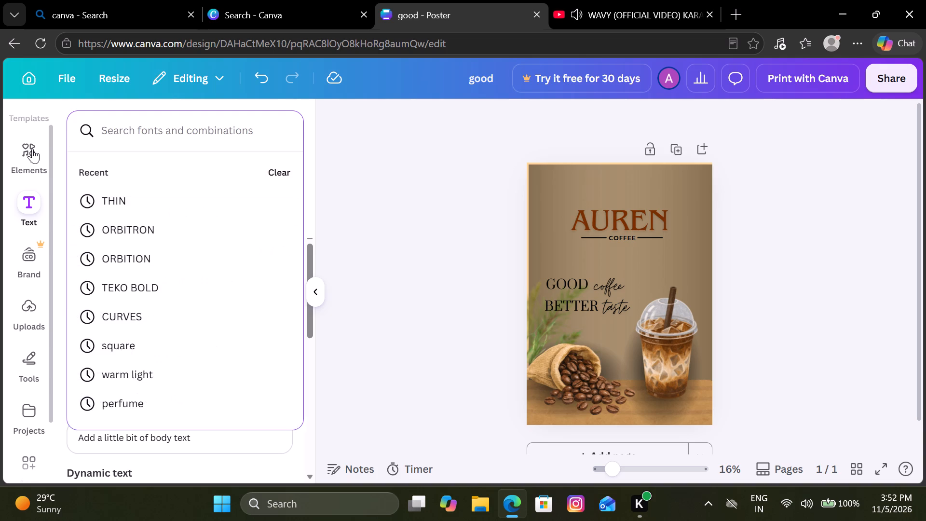
left_click(31, 149)
left_click(139, 133)
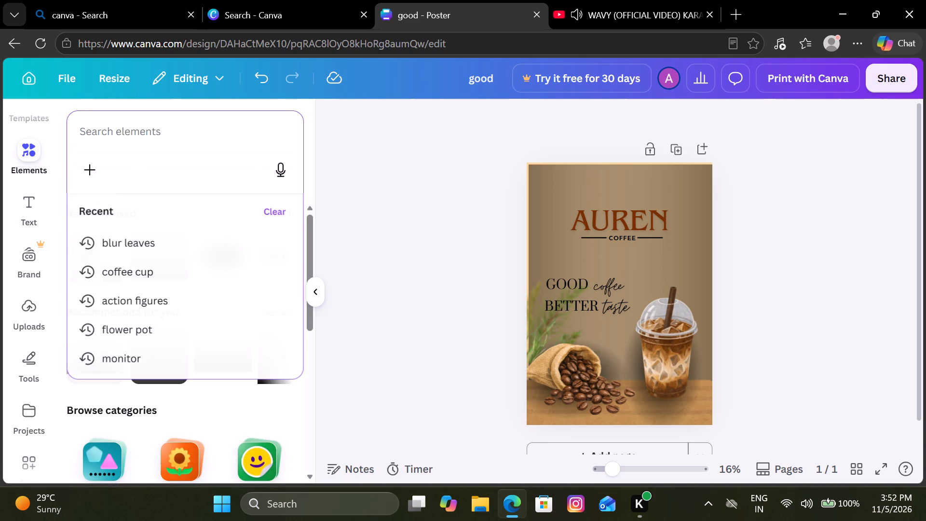
left_click(139, 133)
type("coffee")
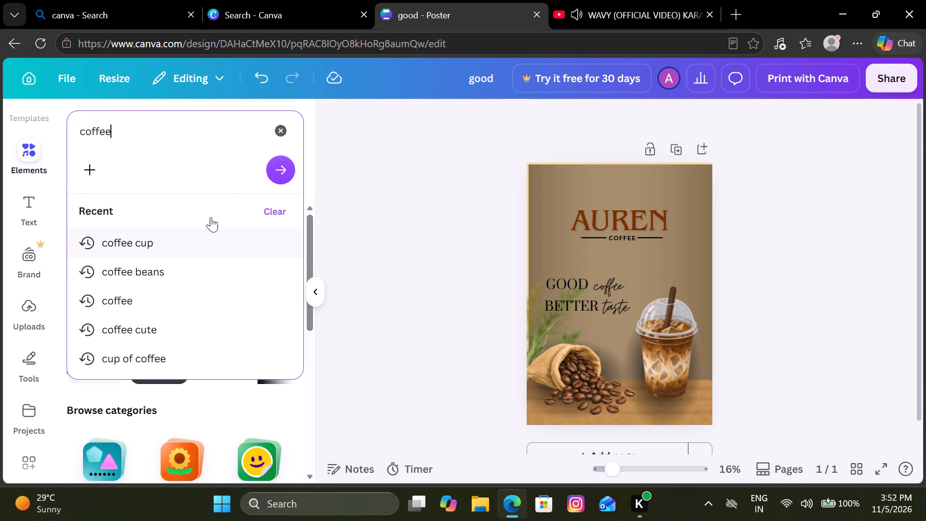
left_click(163, 273)
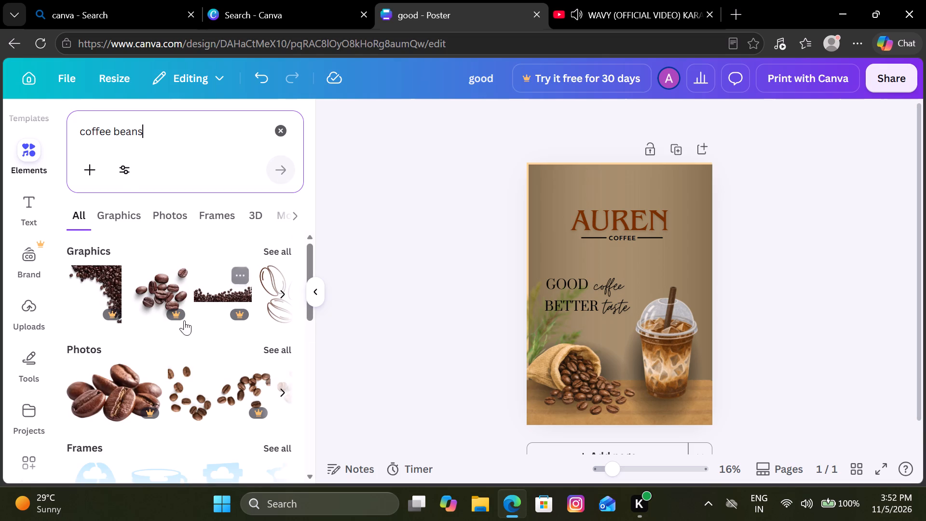
left_click(123, 210)
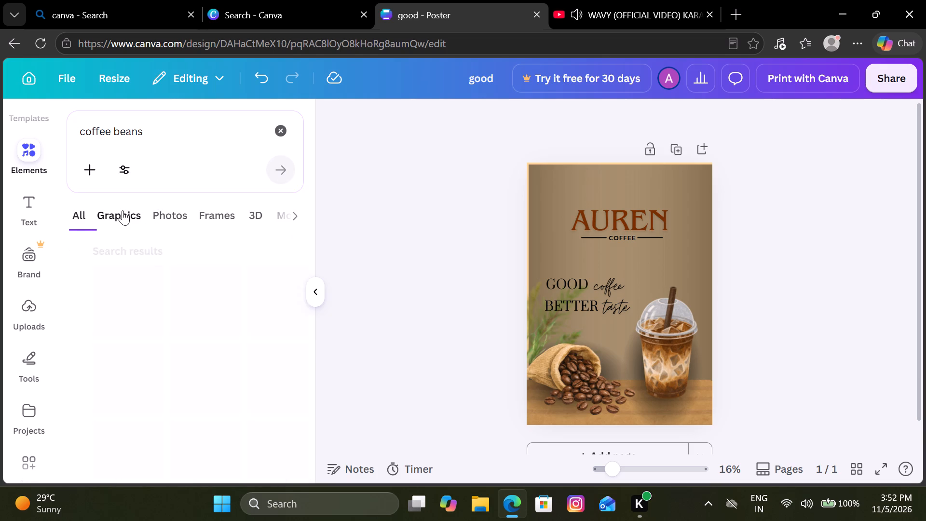
scroll(217, 339, "down", 1)
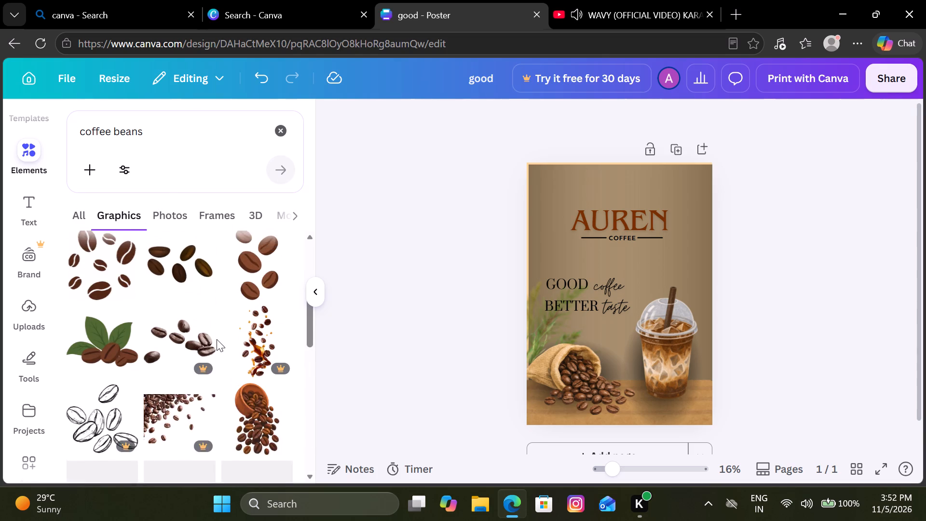
scroll(217, 339, "down", 3)
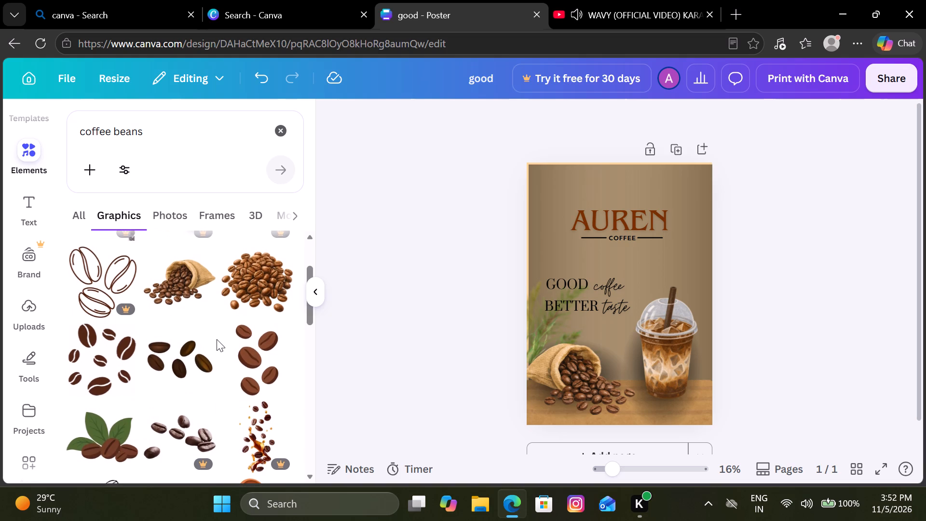
scroll(217, 339, "down", 2)
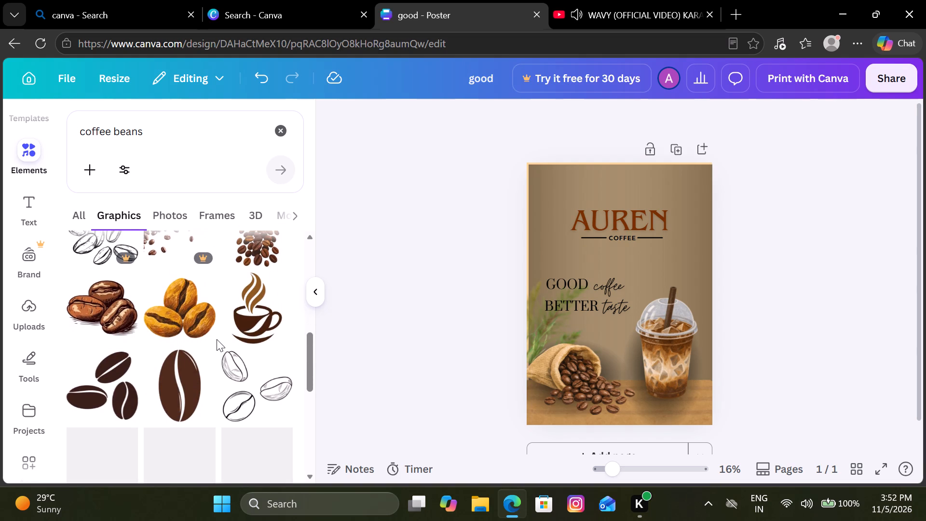
scroll(217, 339, "down", 1)
left_click(192, 384)
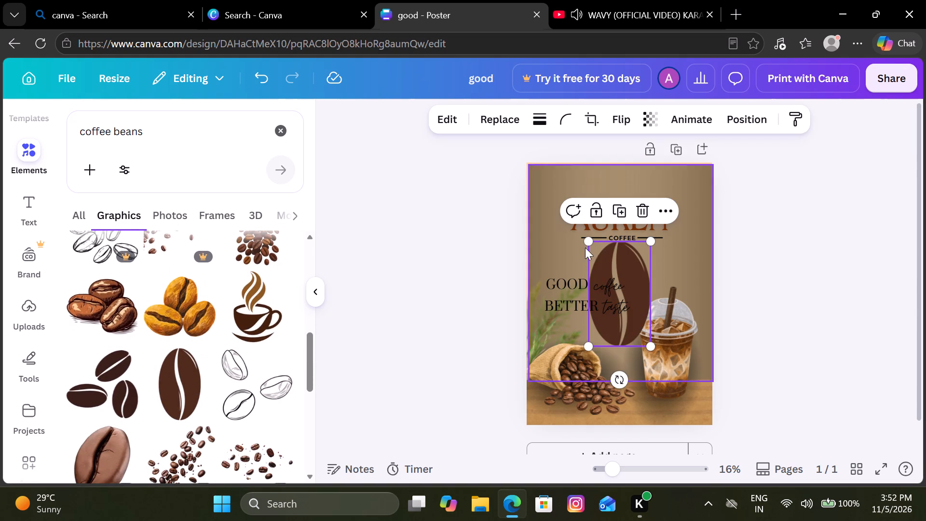
Tilt the bean graphic clockwise toward horizontal, shrink it to logo size, and place it centred just above the AUREN title.
left_click_drag(617, 375, 568, 334)
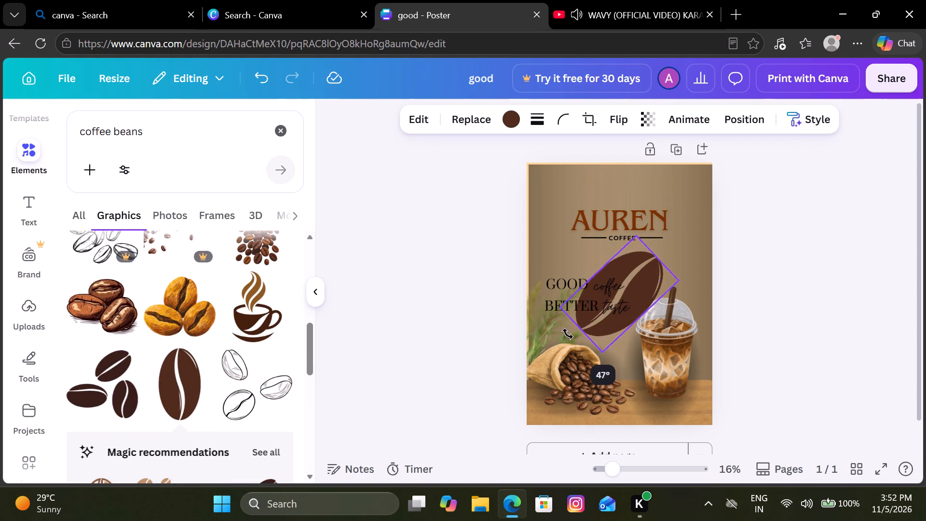
left_click_drag(568, 334, 558, 318)
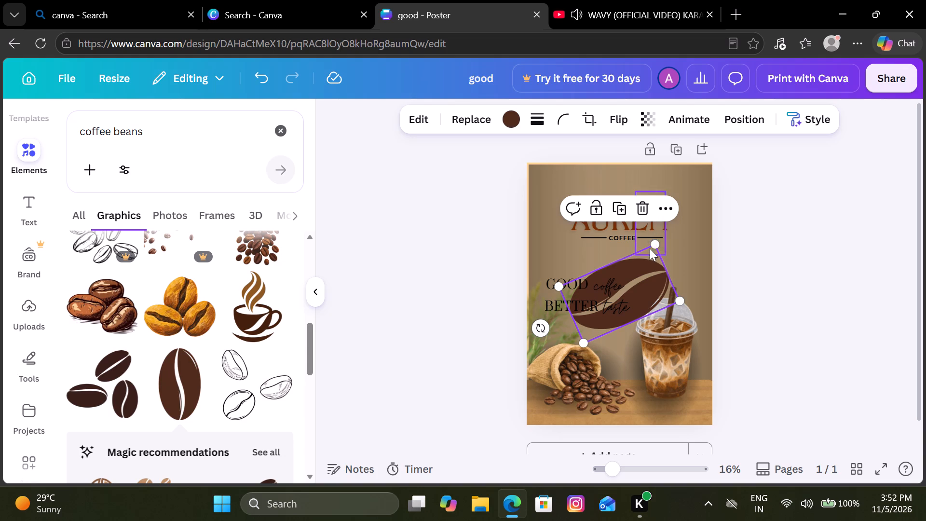
left_click_drag(654, 249, 641, 274)
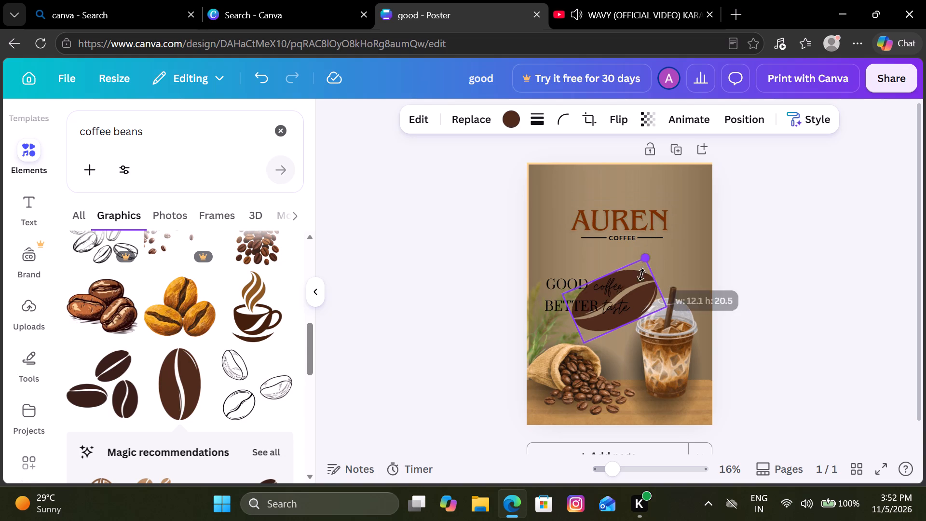
left_click_drag(641, 274, 617, 315)
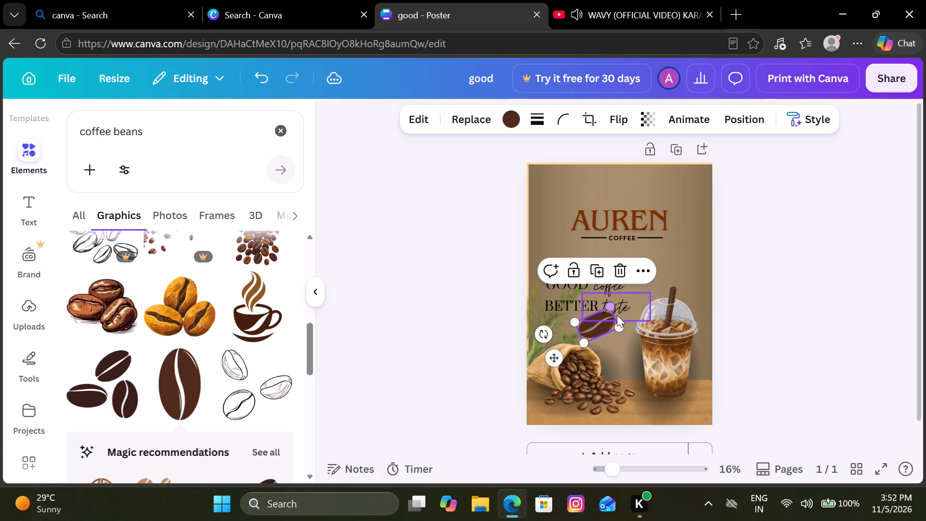
left_click_drag(601, 329, 625, 196)
left_click(755, 223)
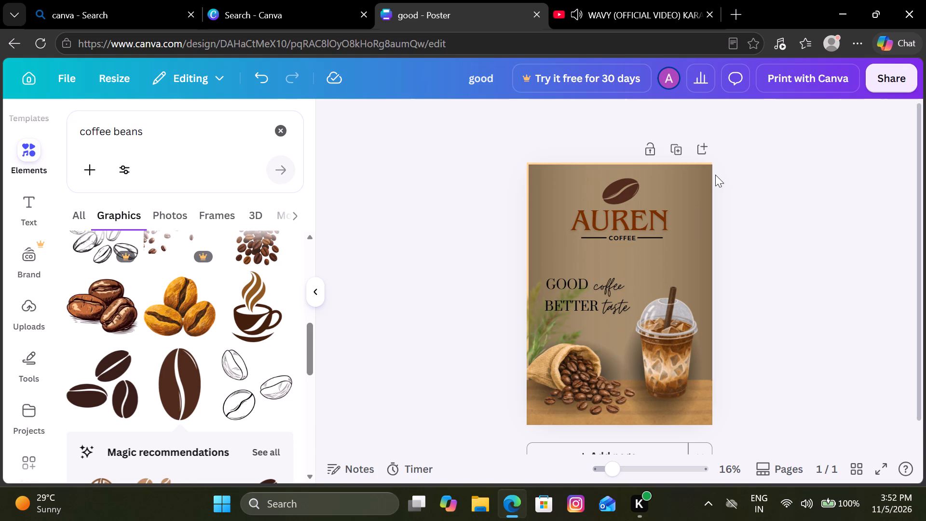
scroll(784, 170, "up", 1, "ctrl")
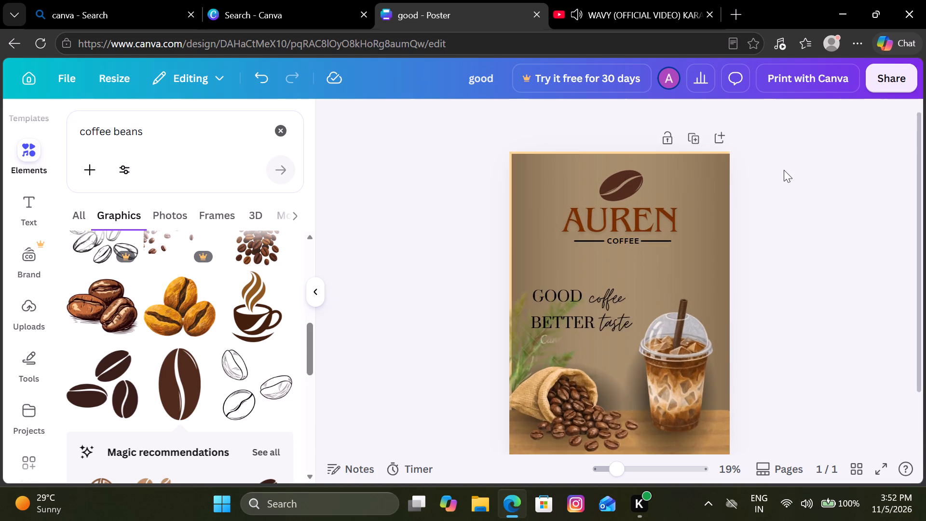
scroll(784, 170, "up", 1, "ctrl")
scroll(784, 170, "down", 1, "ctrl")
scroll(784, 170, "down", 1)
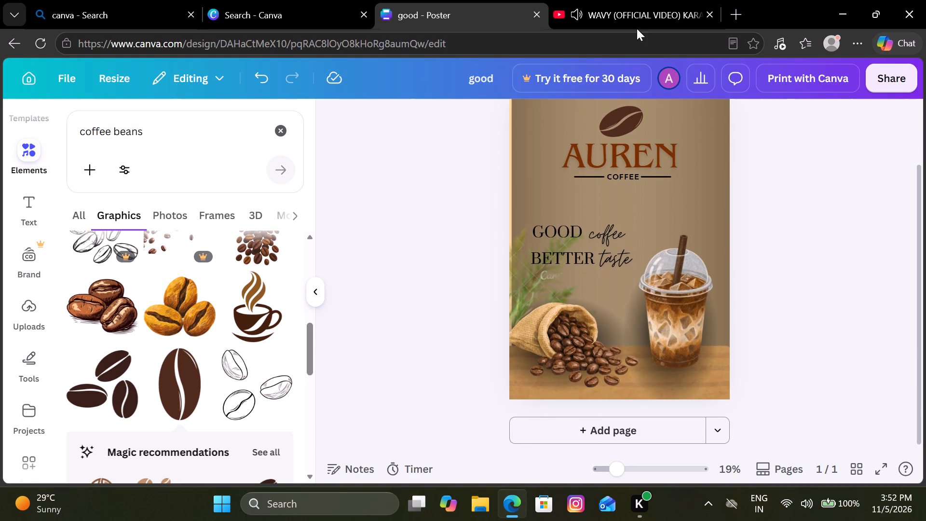
Switch to the WAVY music video on YouTube.
left_click(626, 11)
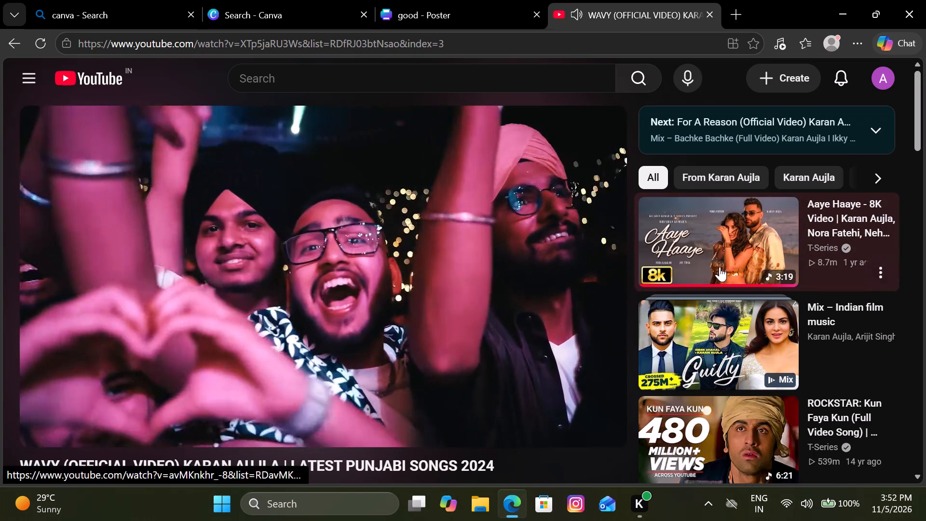